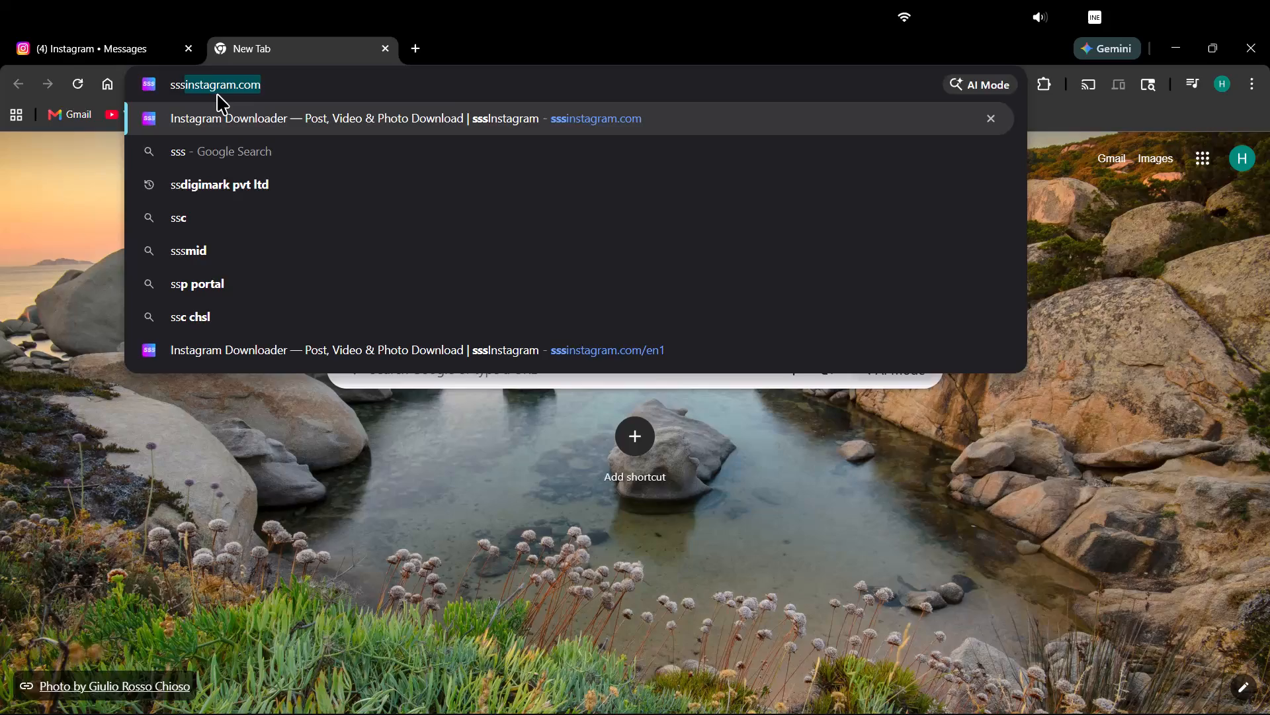
Open sssinstagram.com and submit the copied Instagram reel link to the downloader.
{"action": "key", "text": "Return"}
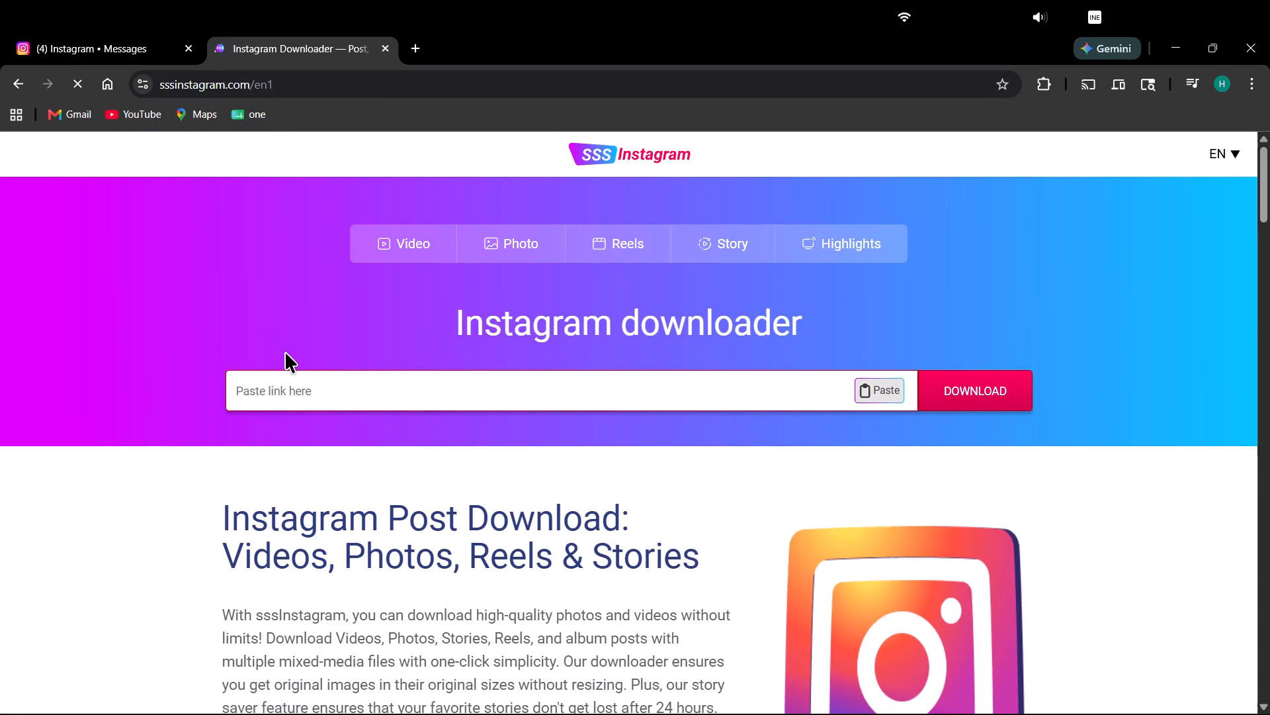
{"action": "left_click", "coordinate": [296, 399]}
{"action": "key", "text": "ctrl+v"}
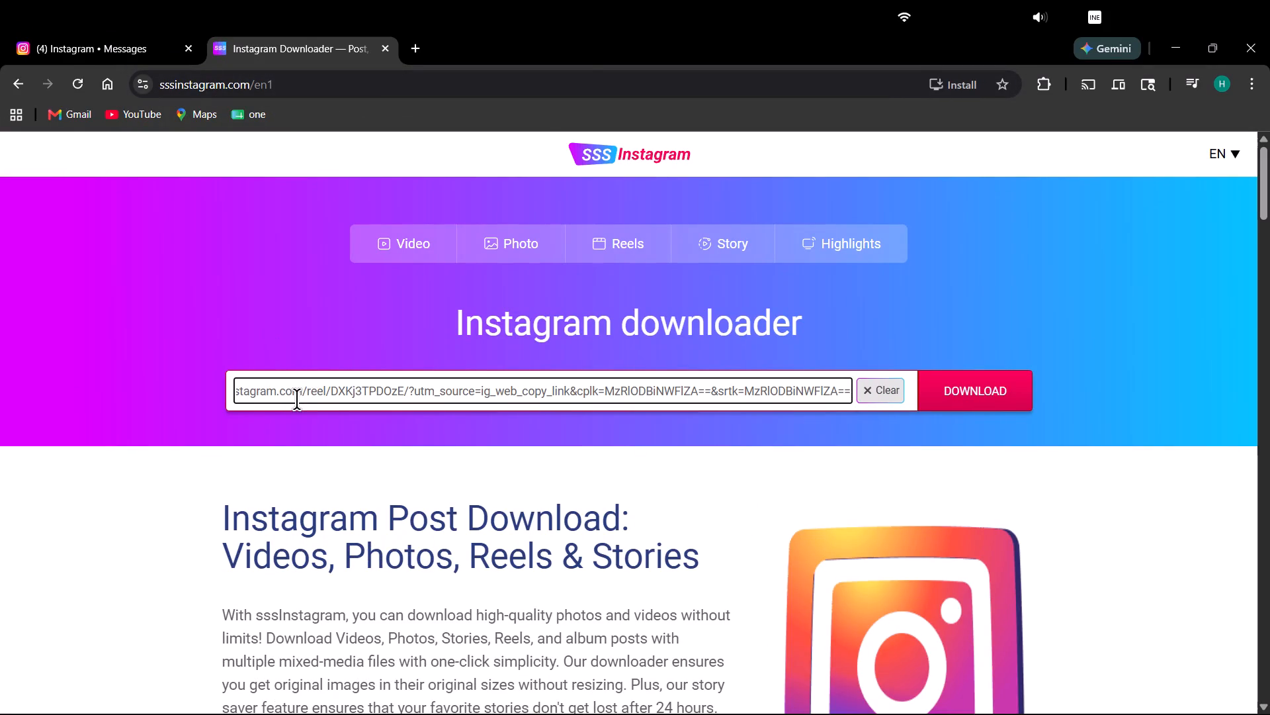
{"action": "key", "text": "Return"}
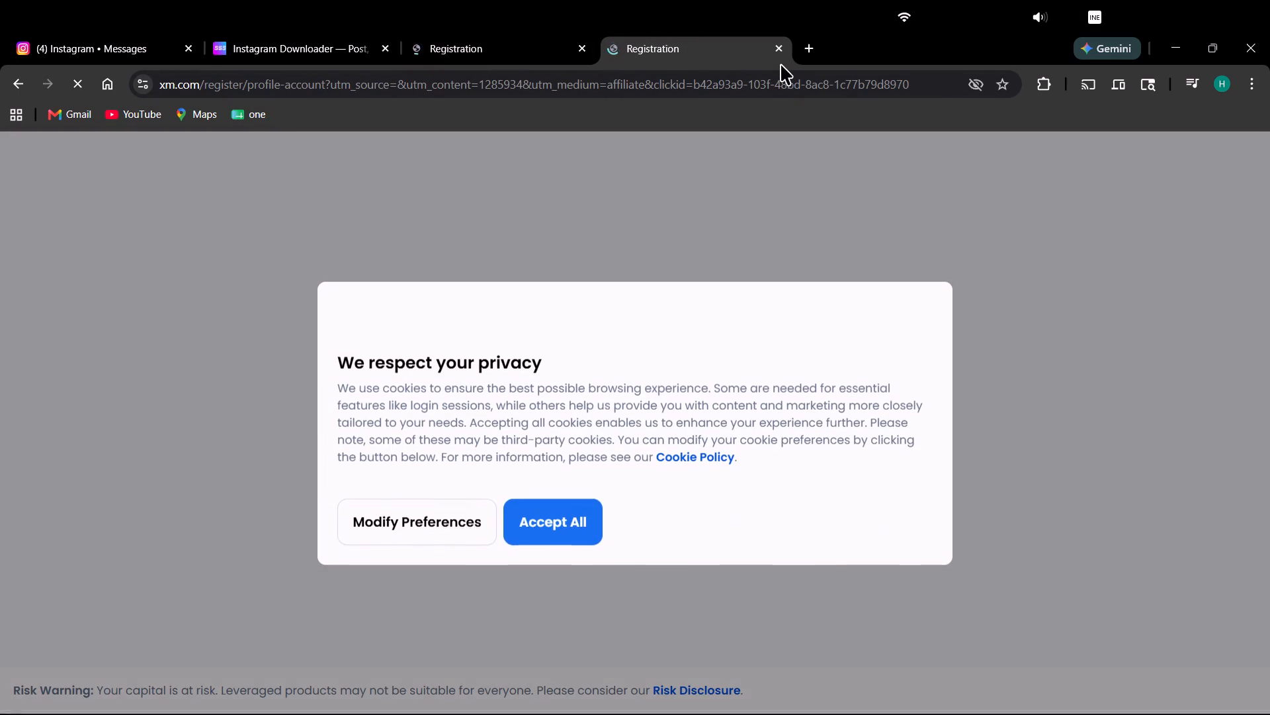
Close the two XM Registration advertising tabs and return to the Instagram downloader page.
{"action": "left_click", "coordinate": [777, 54]}
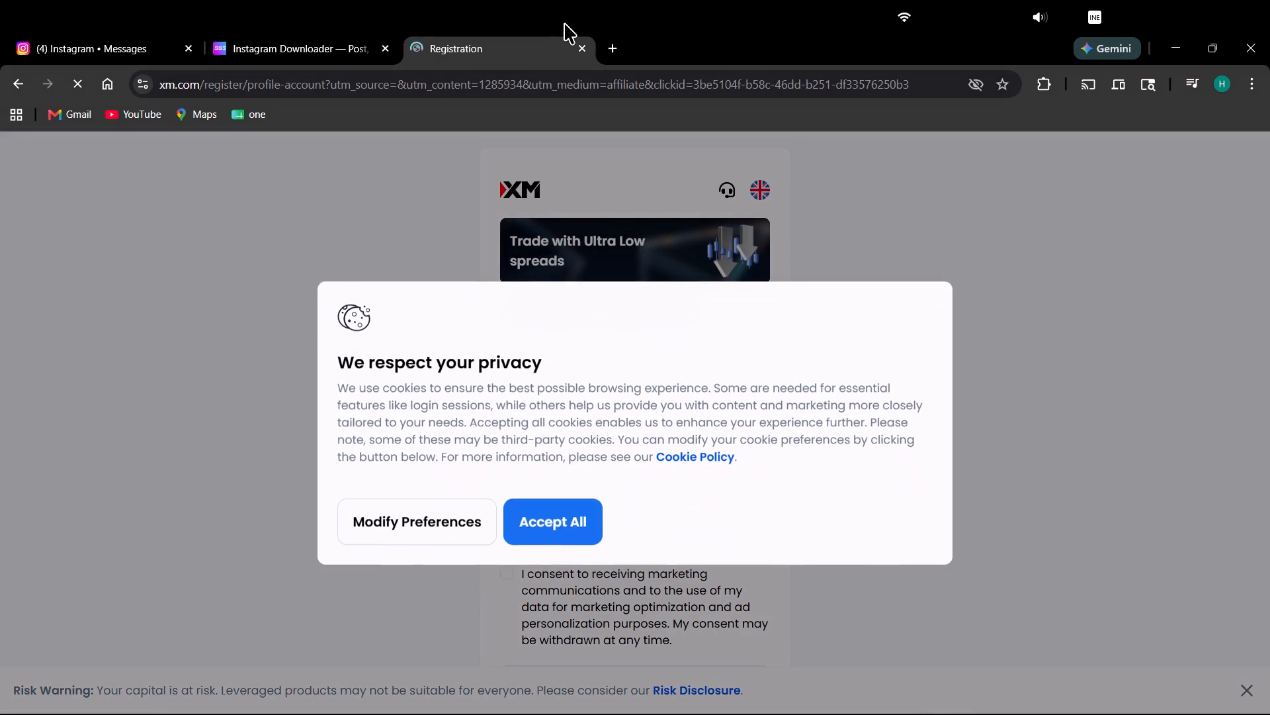
{"action": "left_click", "coordinate": [585, 48]}
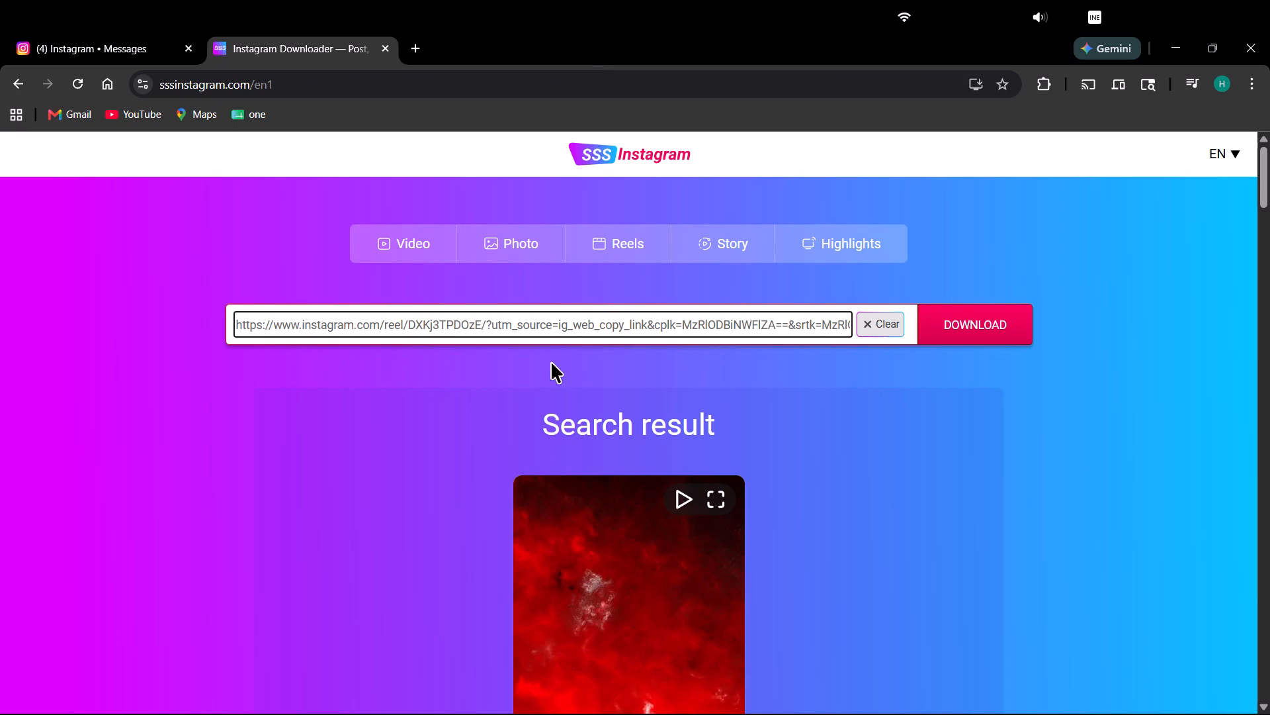
Download the found reel video and save it as an MP4 in the Downloads folder under its suggested name.
{"action": "scroll", "coordinate": [687, 515], "scroll_direction": "down", "scroll_amount": 3}
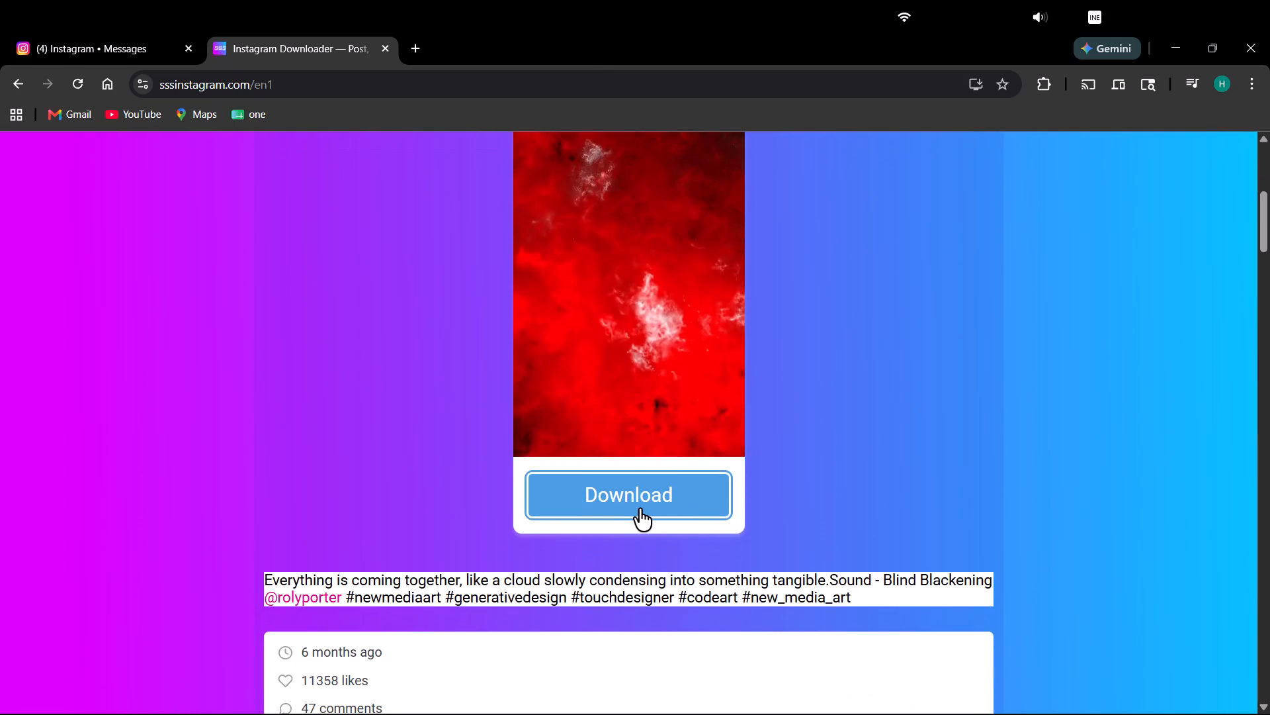
{"action": "left_click", "coordinate": [639, 508]}
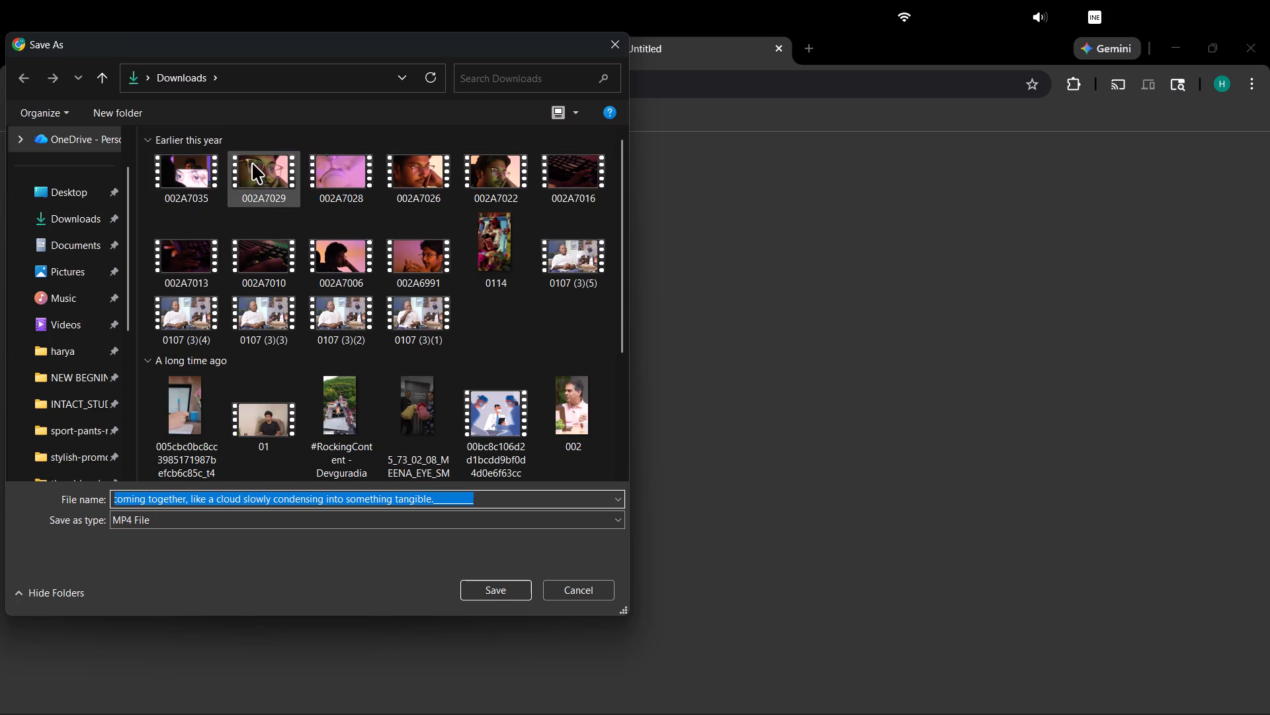
{"action": "left_click", "coordinate": [75, 210]}
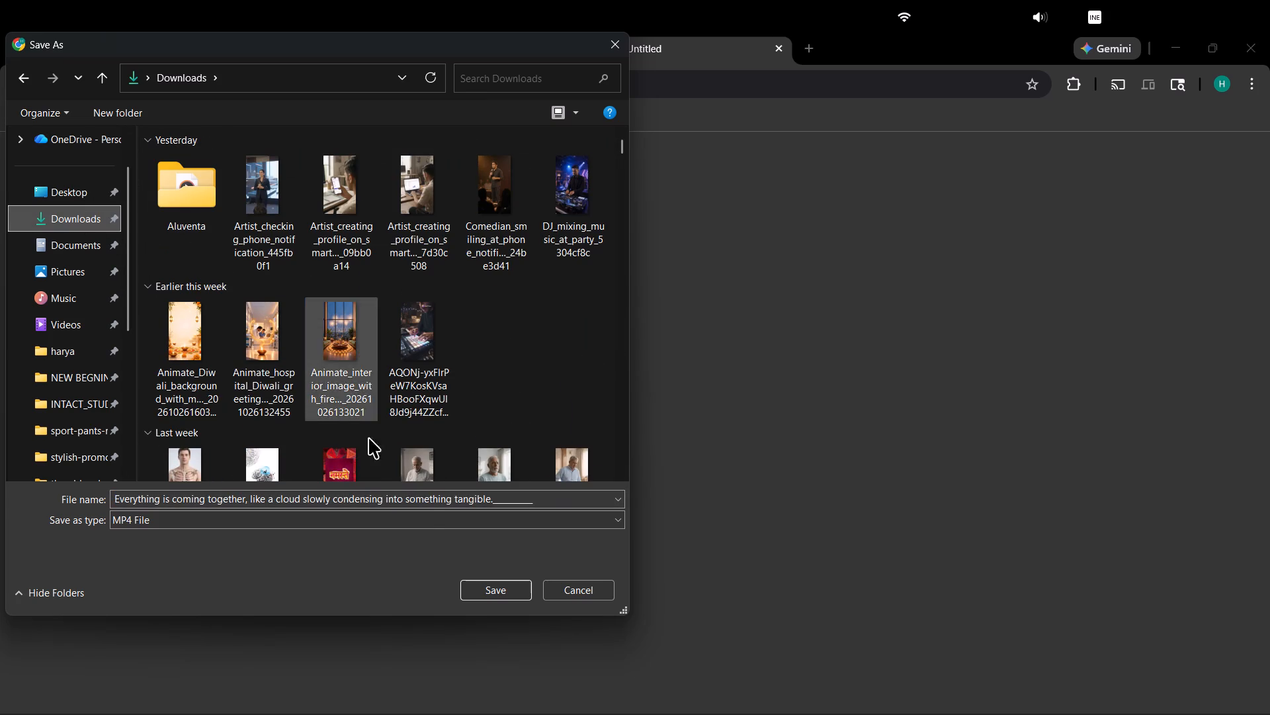
{"action": "left_click", "coordinate": [479, 588]}
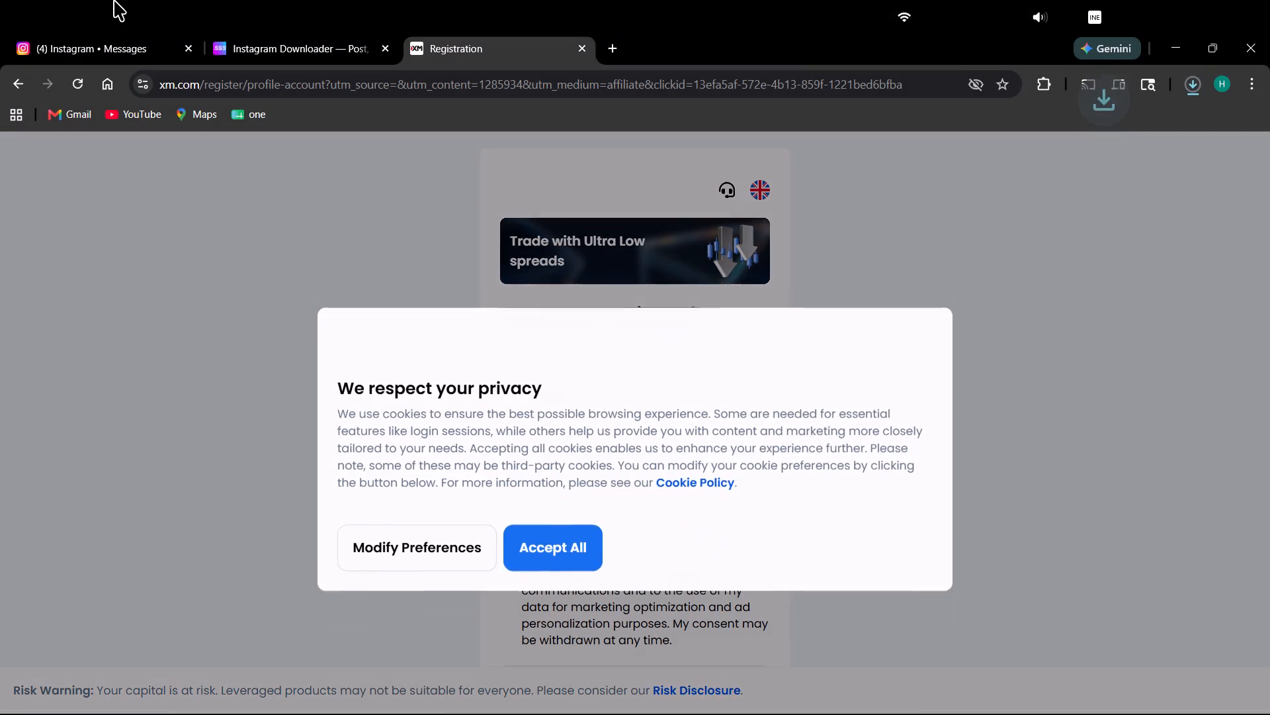
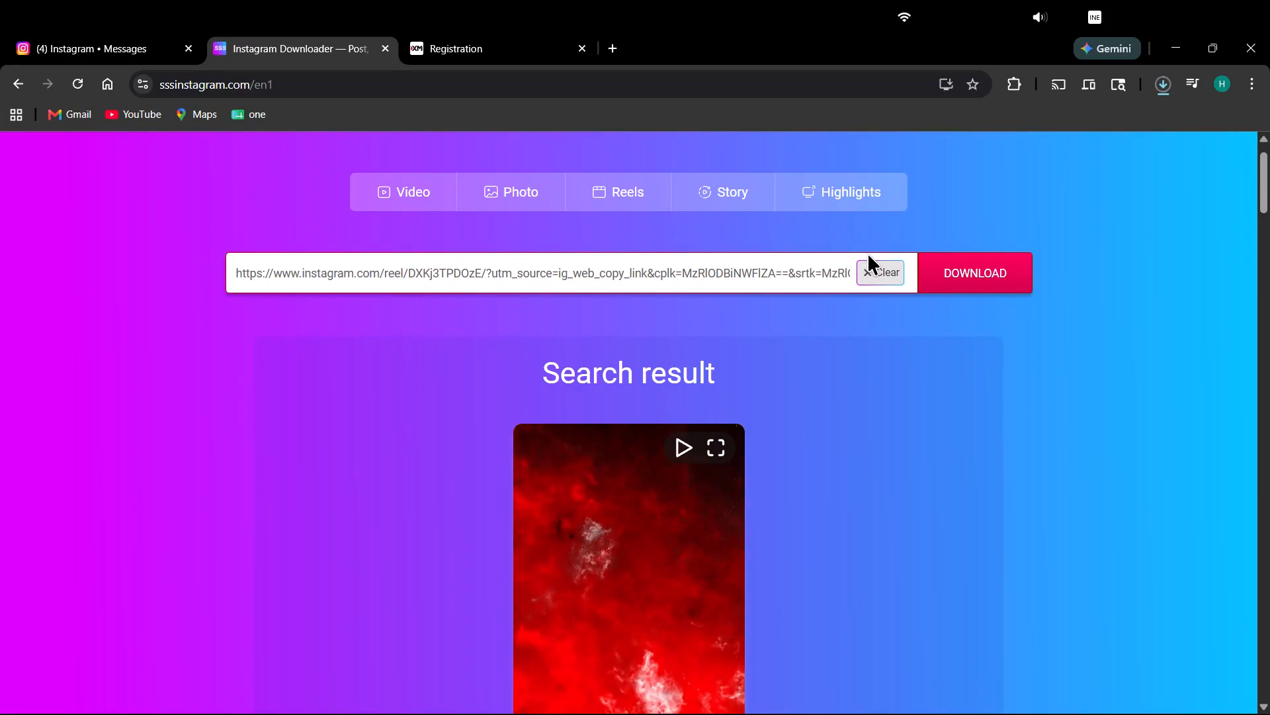
Replace the previous link in the downloader with the newly copied Instagram reel link and submit it.
{"action": "left_click", "coordinate": [864, 262]}
{"action": "left_click", "coordinate": [695, 277]}
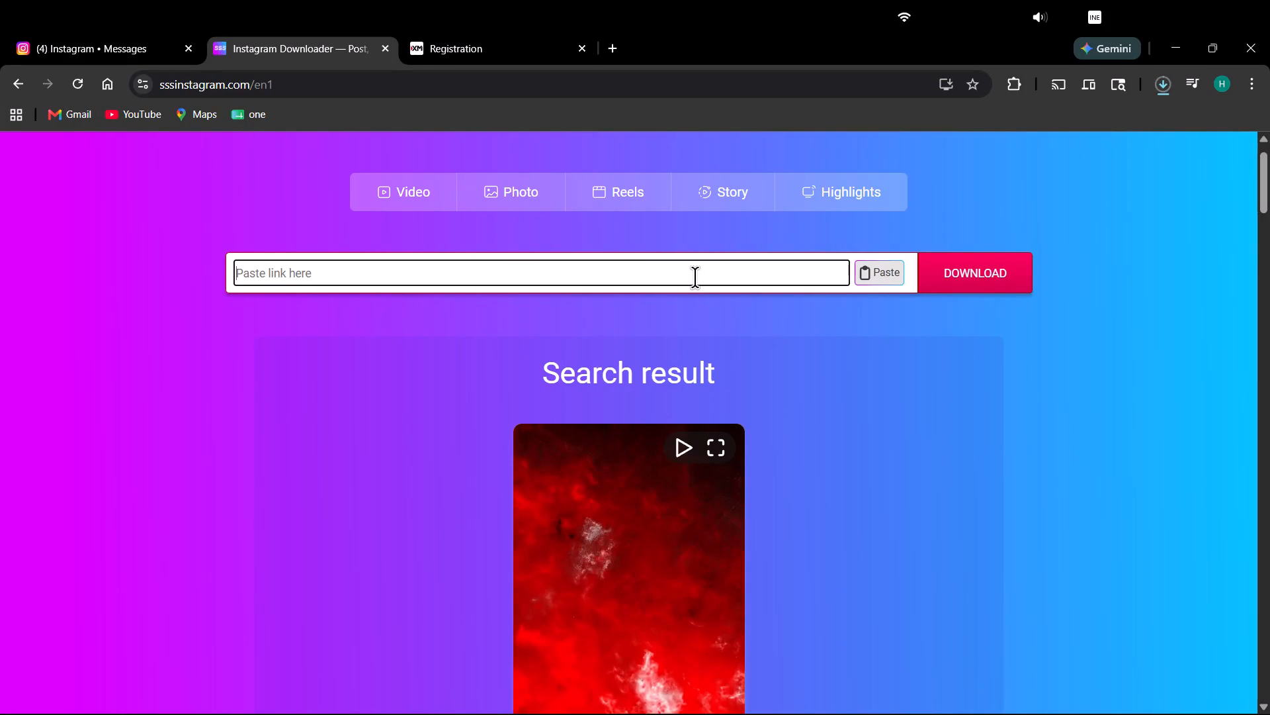
{"action": "right_click", "coordinate": [695, 277]}
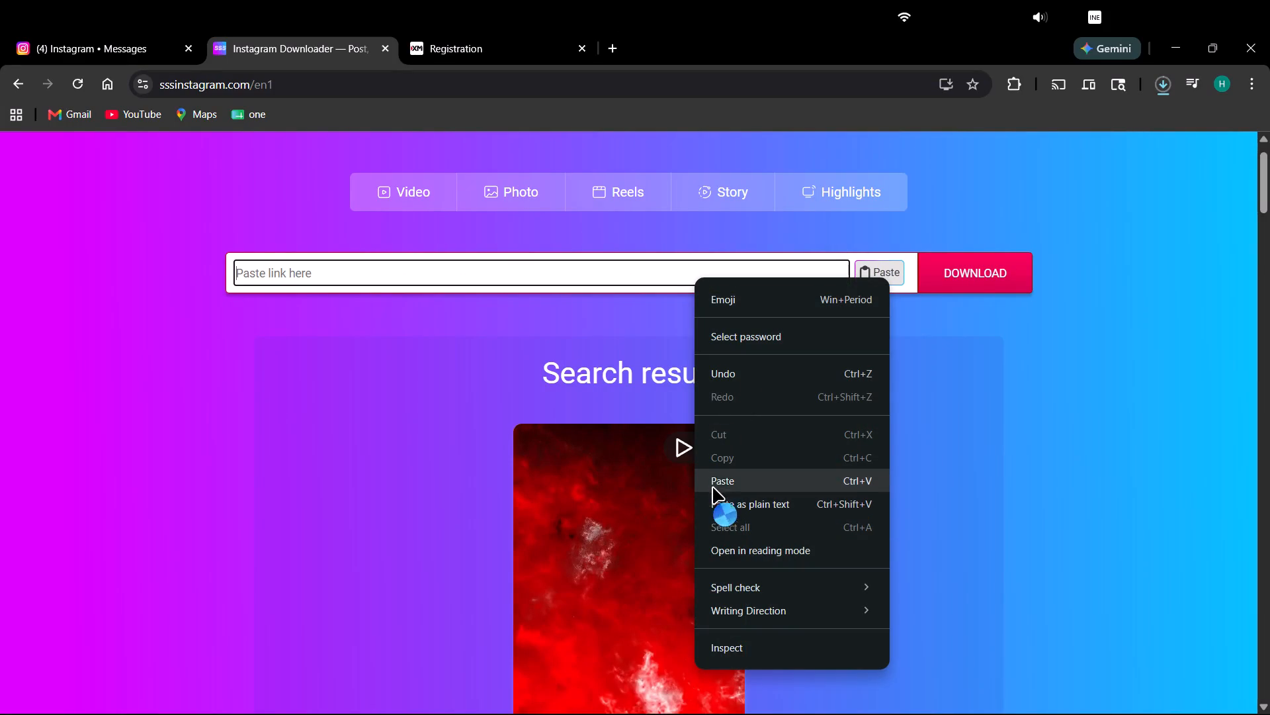
{"action": "left_click", "coordinate": [716, 472]}
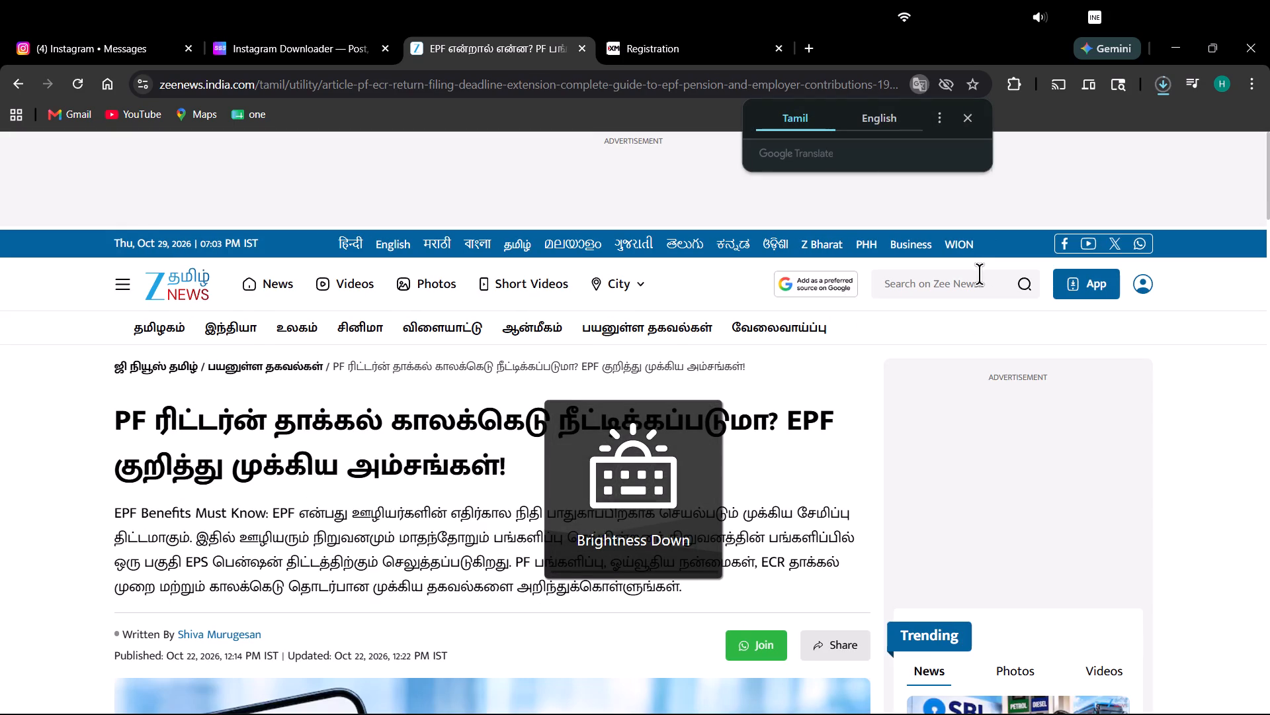
Close the Zee News advertising tab and return to the Instagram downloader page.
{"action": "left_click", "coordinate": [580, 48]}
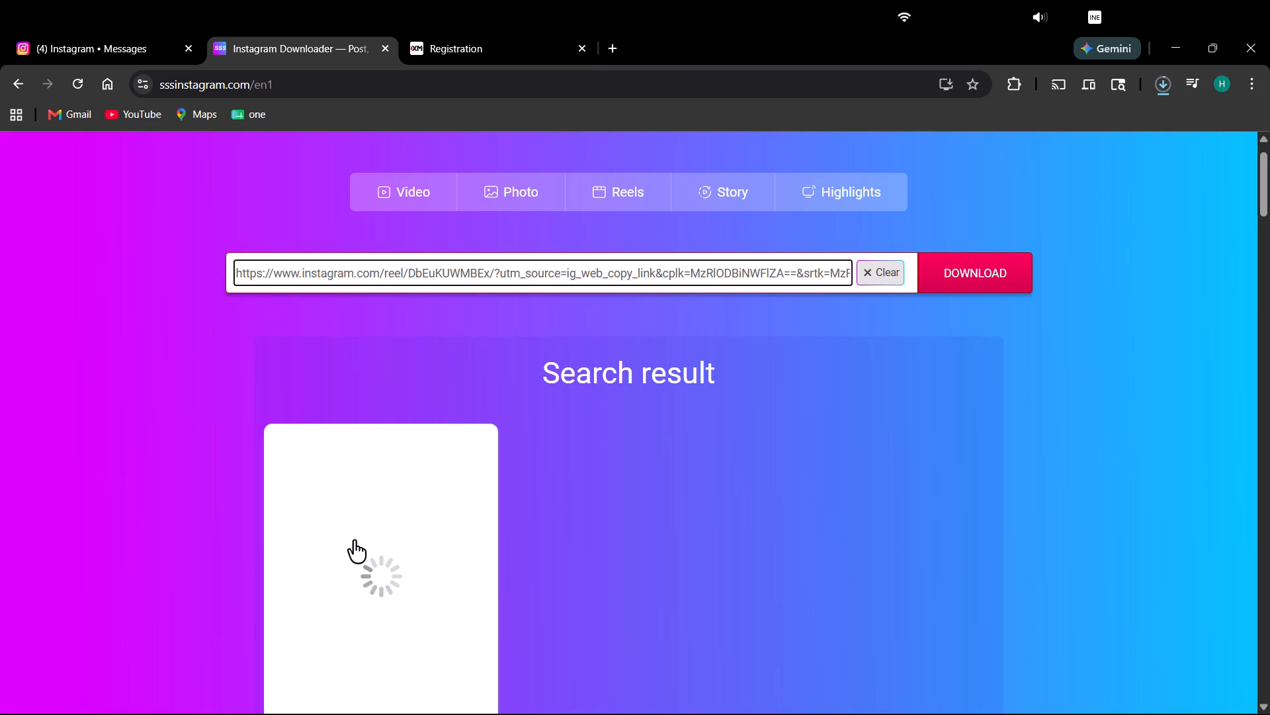
Start the download of the found thunder bolts reel video from the search result.
{"action": "scroll", "coordinate": [353, 540], "scroll_direction": "down", "scroll_amount": 3}
{"action": "scroll", "coordinate": [353, 540], "scroll_direction": "up", "scroll_amount": 1}
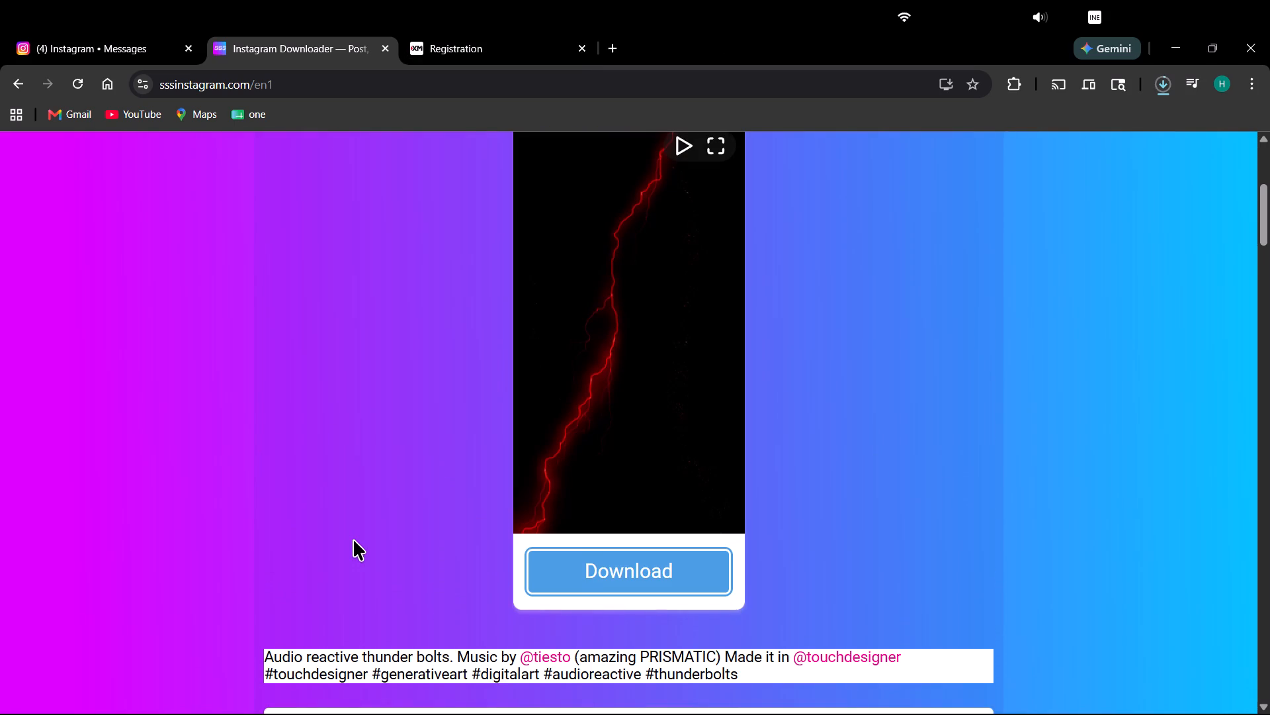
{"action": "scroll", "coordinate": [353, 540], "scroll_direction": "left", "scroll_amount": 1}
{"action": "left_click", "coordinate": [617, 558]}
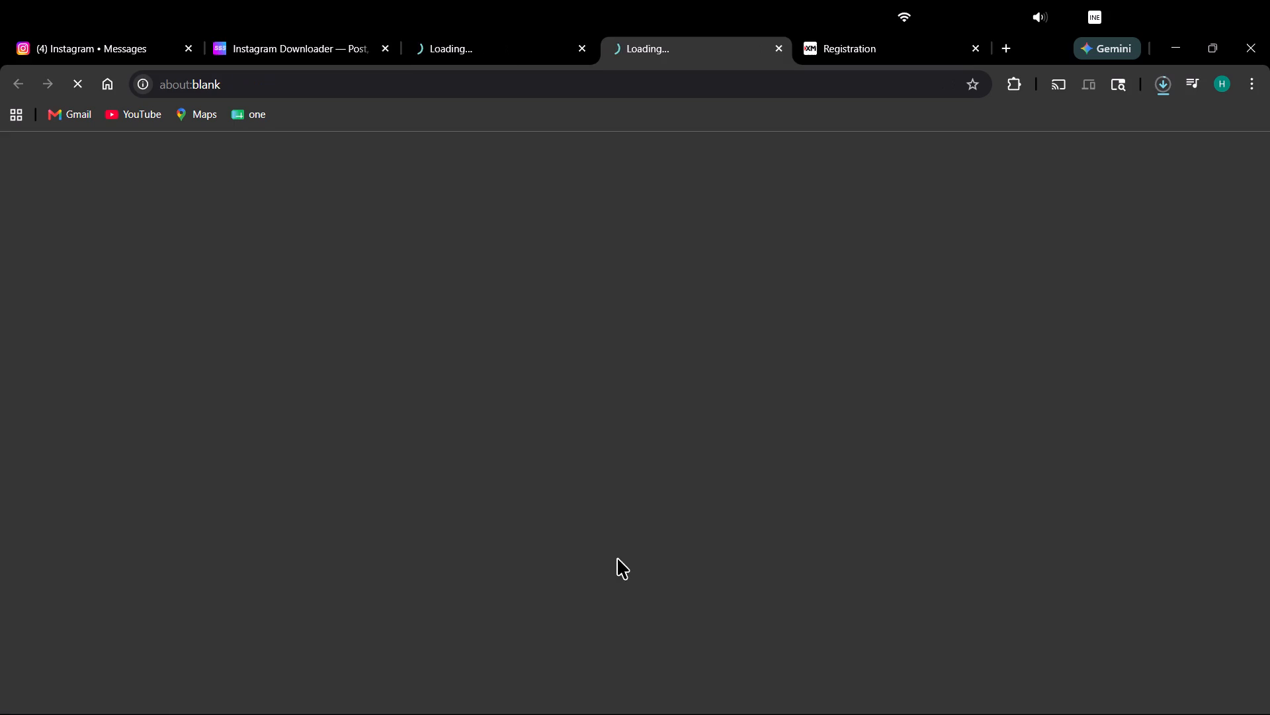
Close the unwanted Registration tab while the Instagram video download loads.
{"action": "left_click", "coordinate": [499, 32]}
{"action": "left_click", "coordinate": [611, 51]}
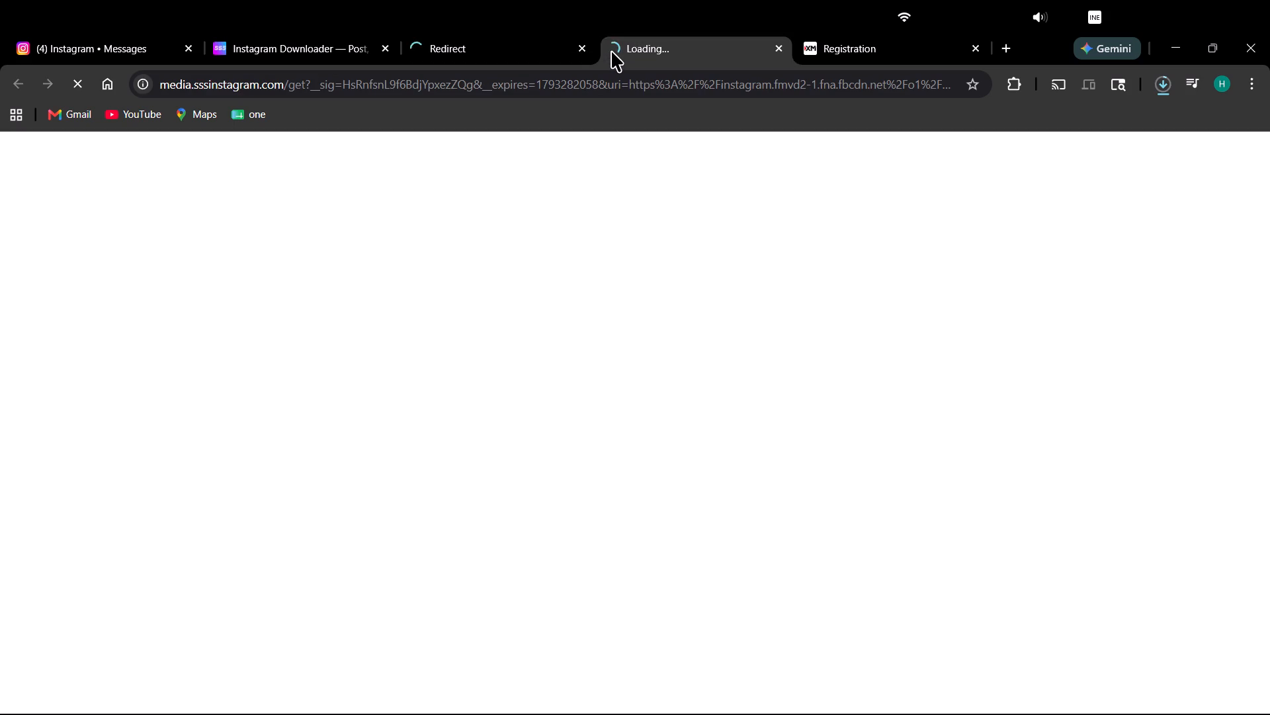
{"action": "left_click", "coordinate": [974, 53]}
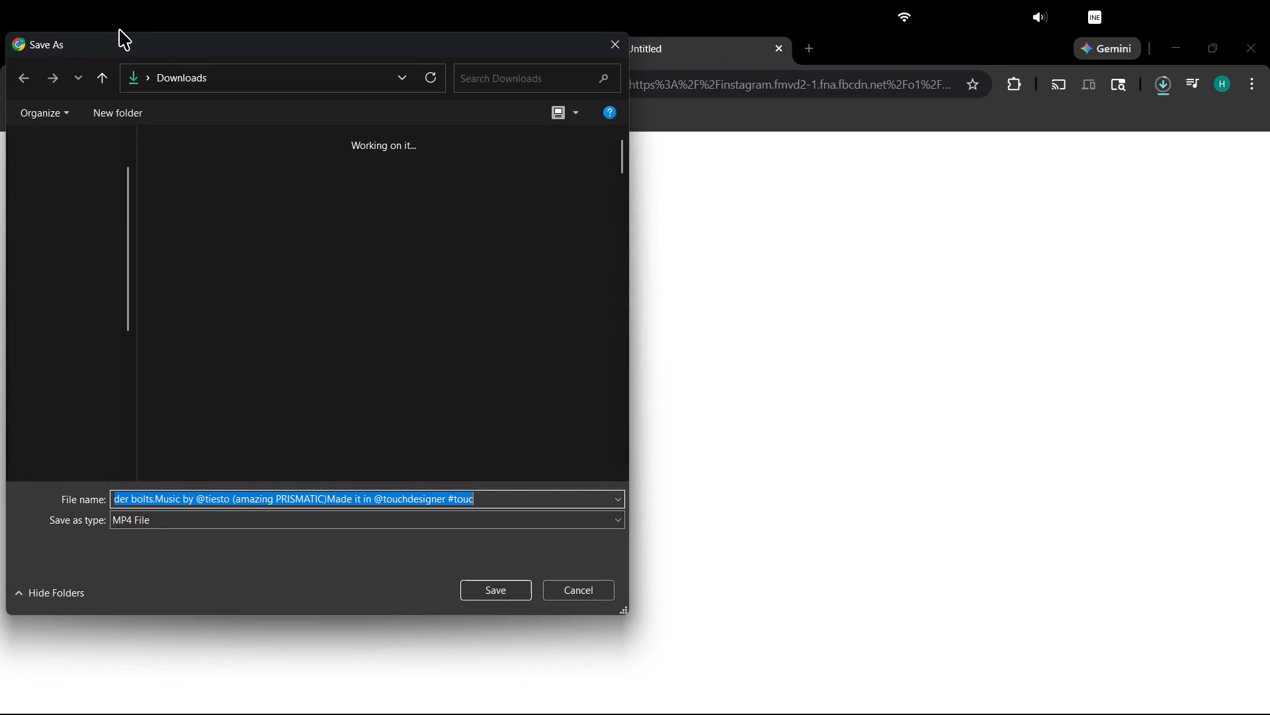
Save the "Audio reactive thunder bolts" video as an MP4 file in the Downloads folder, keeping the suggested name.
{"action": "left_click", "coordinate": [34, 213]}
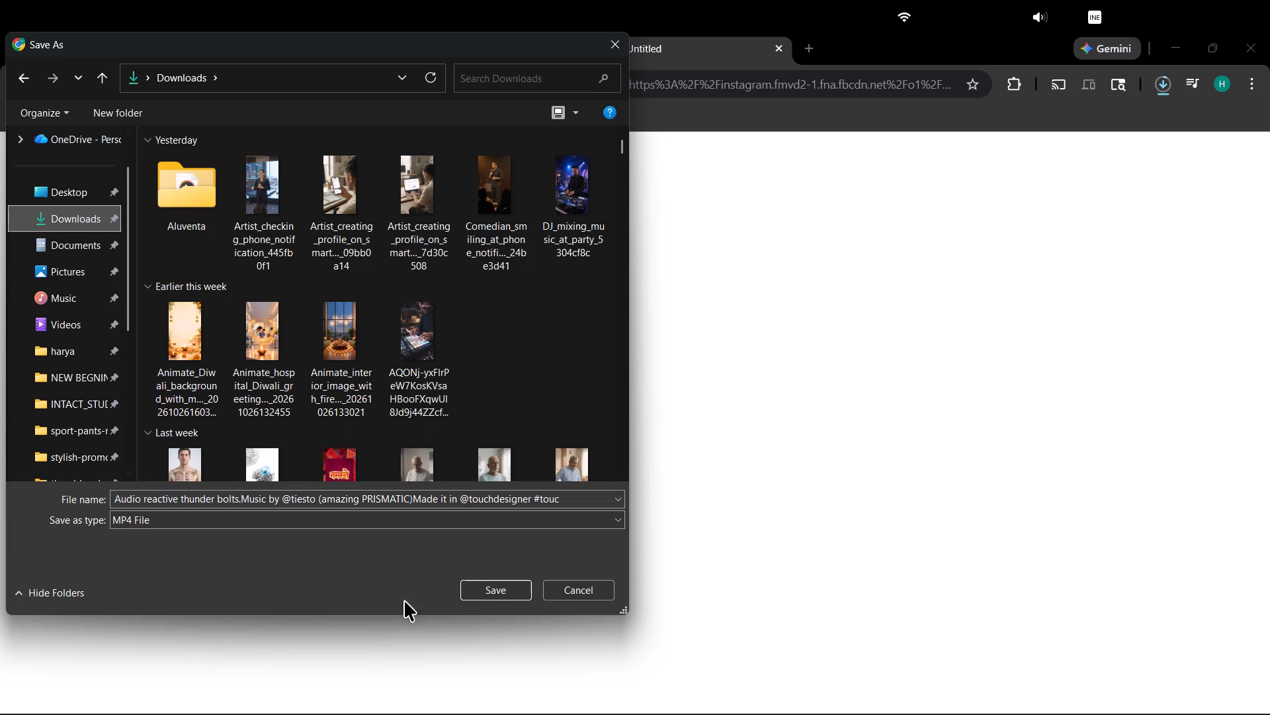
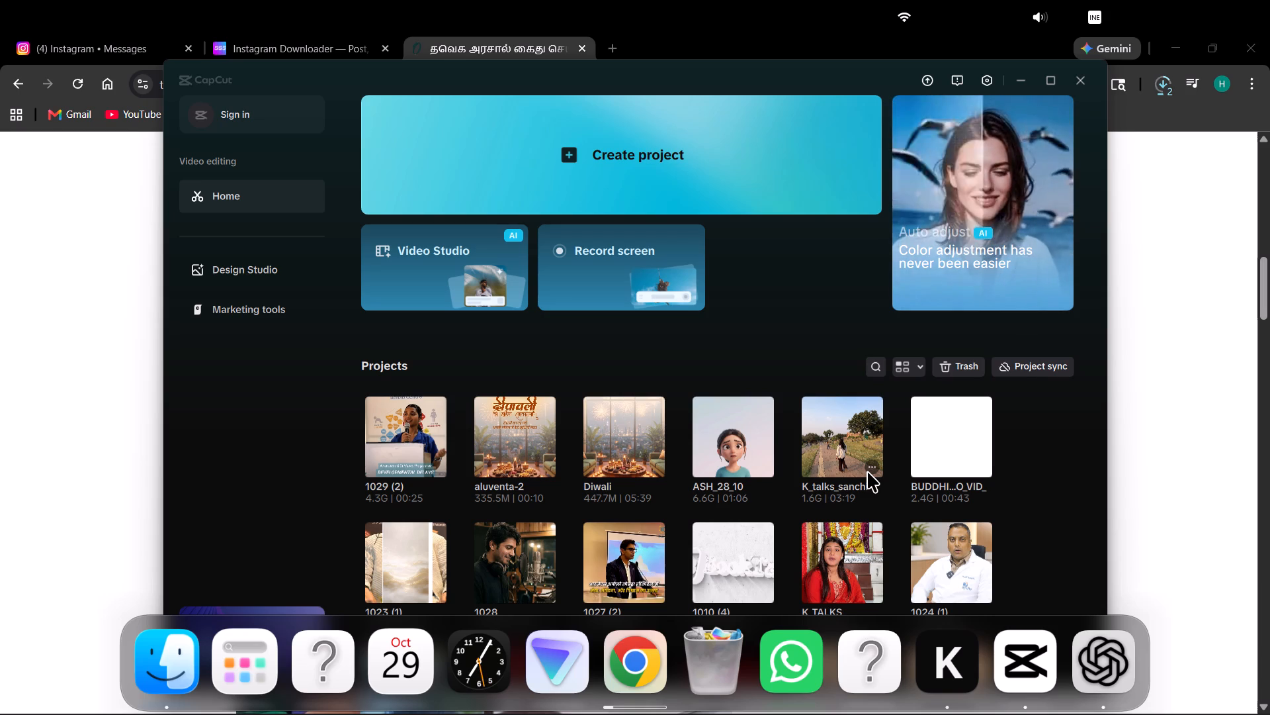
Open the existing K_talks_sanchi project from the Projects list for editing.
{"action": "left_click", "coordinate": [843, 423]}
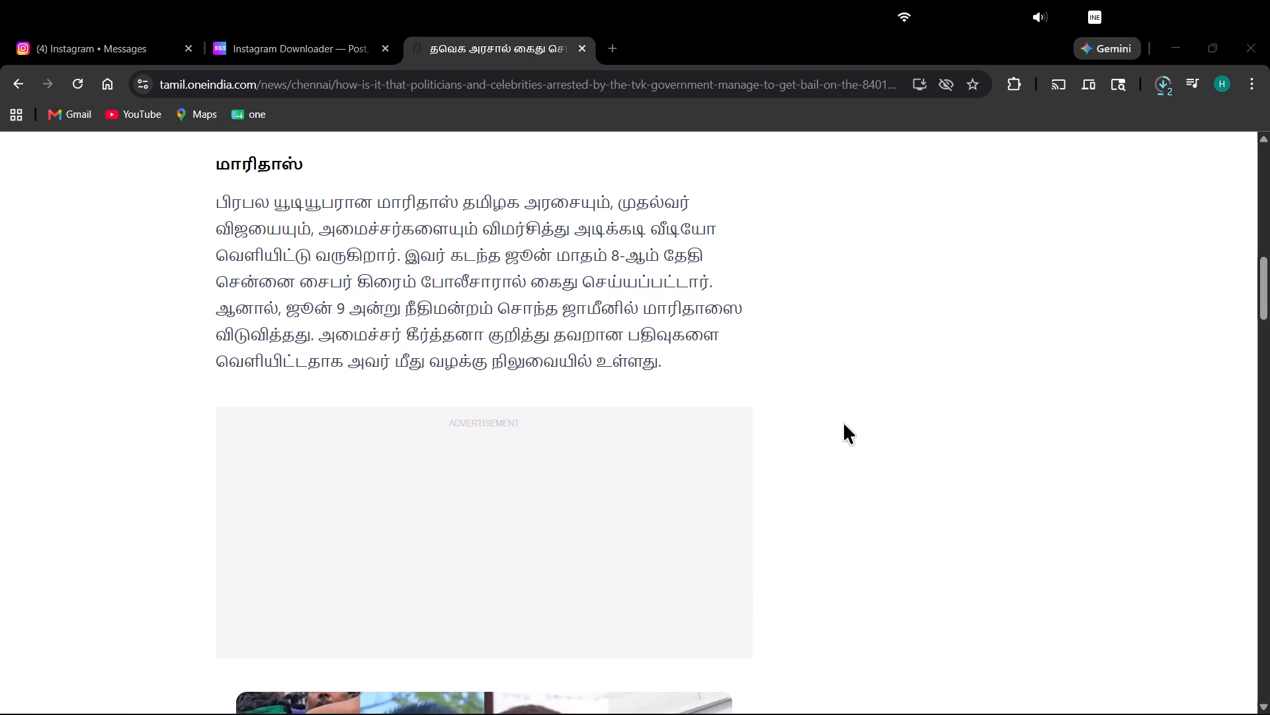
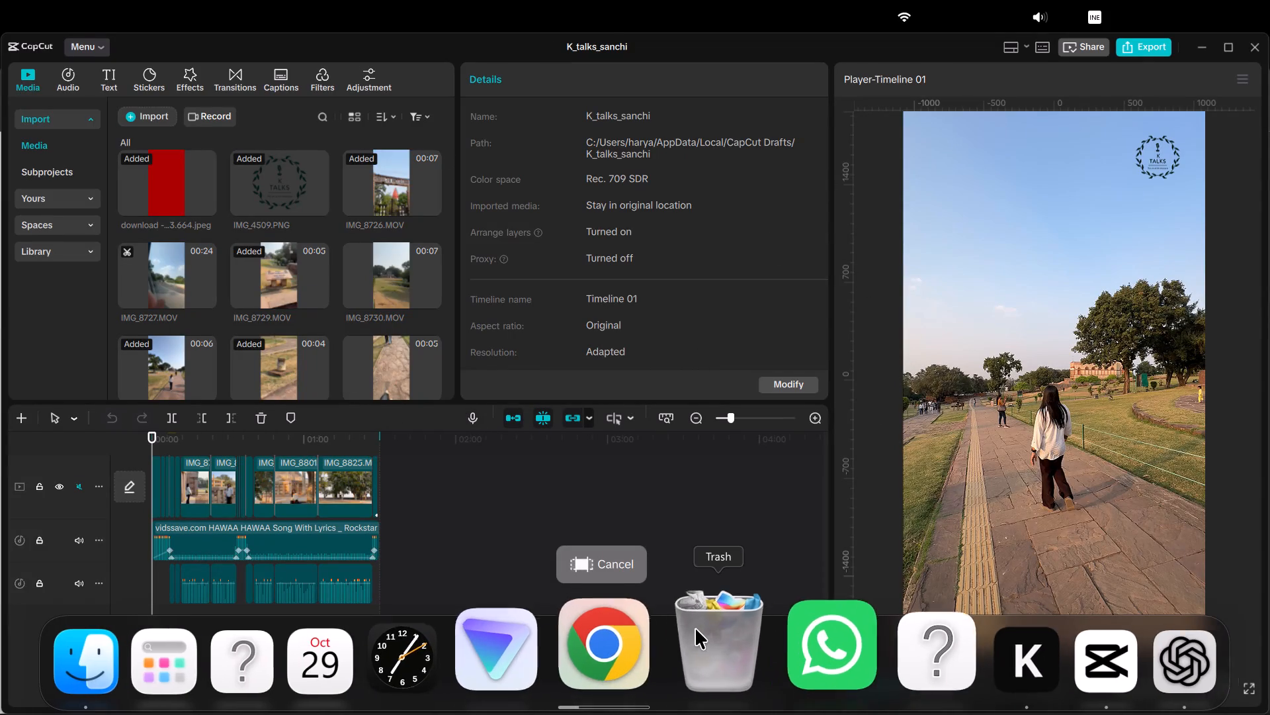
Switch to Chrome and check the progress of the video downloads in the recent download history.
{"action": "left_click", "coordinate": [644, 643]}
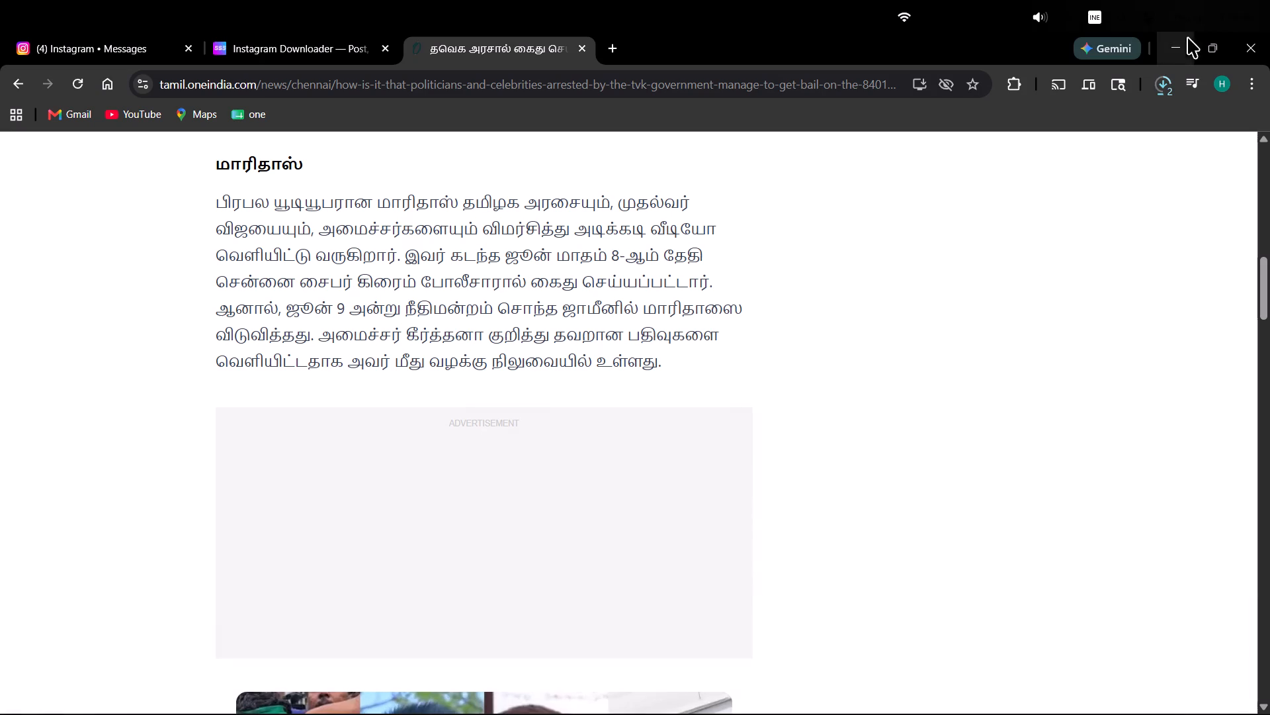
{"action": "left_click", "coordinate": [1164, 84]}
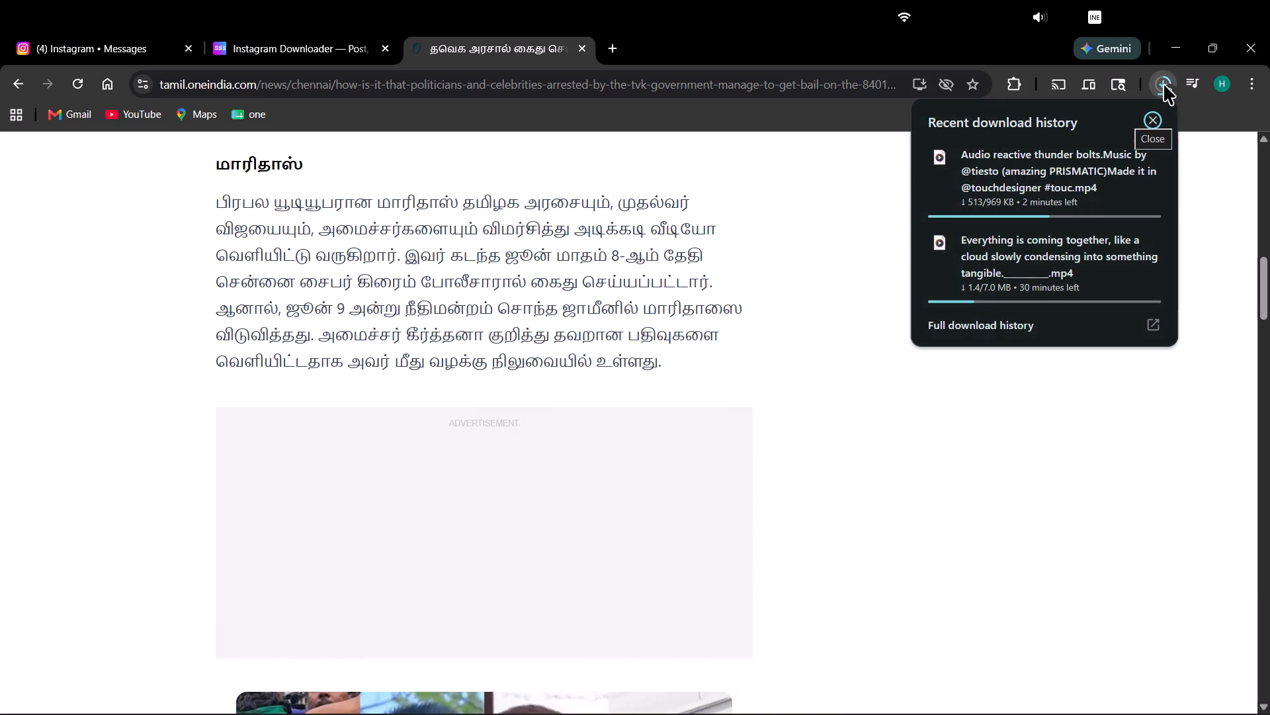
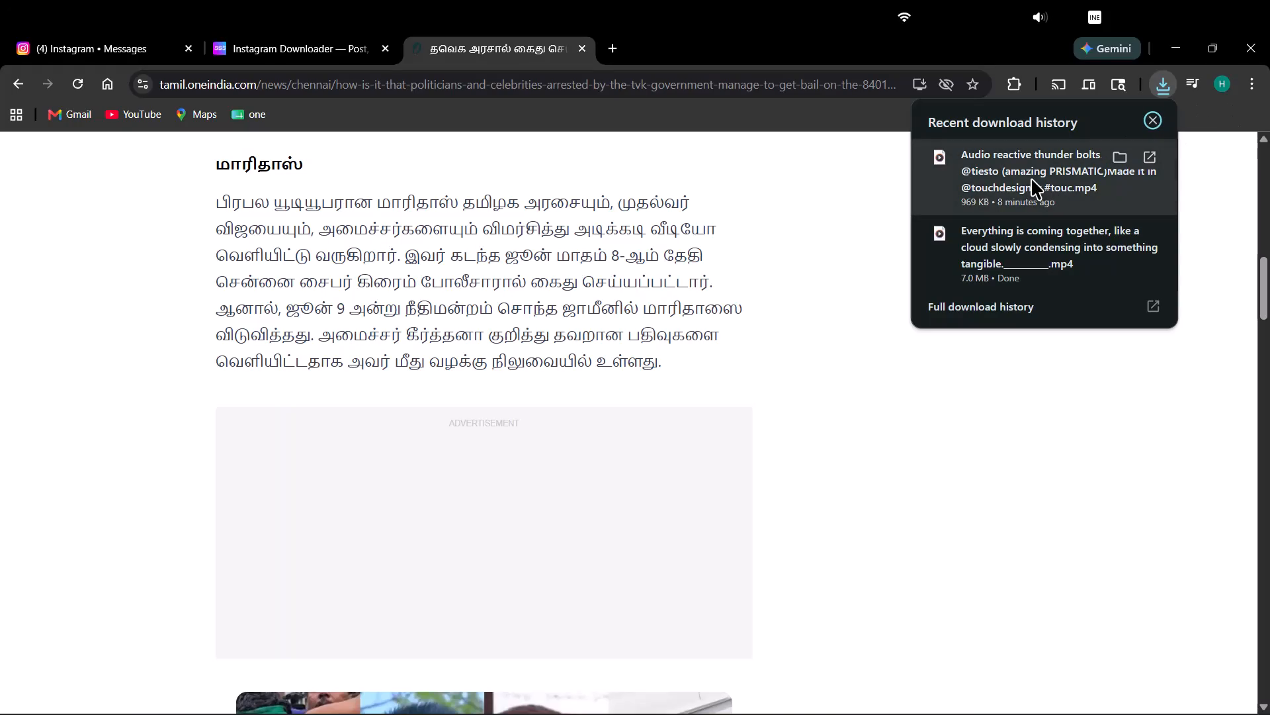
Import the downloaded audio-reactive thunder bolts video and the "Everything is coming together" video from Chrome into the CapCut project's media.
{"action": "left_click_drag", "start_coordinate": [1025, 174], "coordinate": [347, 315]}
{"action": "key", "text": "alt+Tab"}
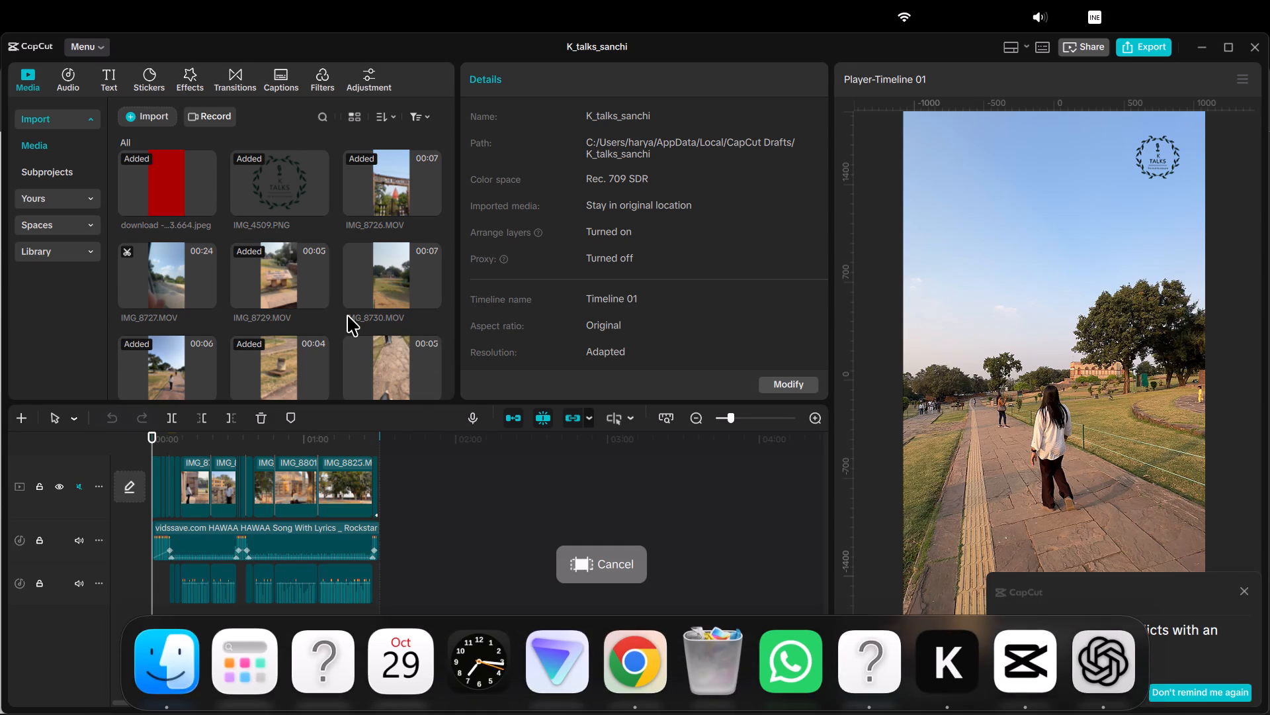
{"action": "key", "text": "alt+Tab"}
{"action": "left_click_drag", "start_coordinate": [998, 243], "coordinate": [415, 221]}
{"action": "key", "text": "alt+Tab"}
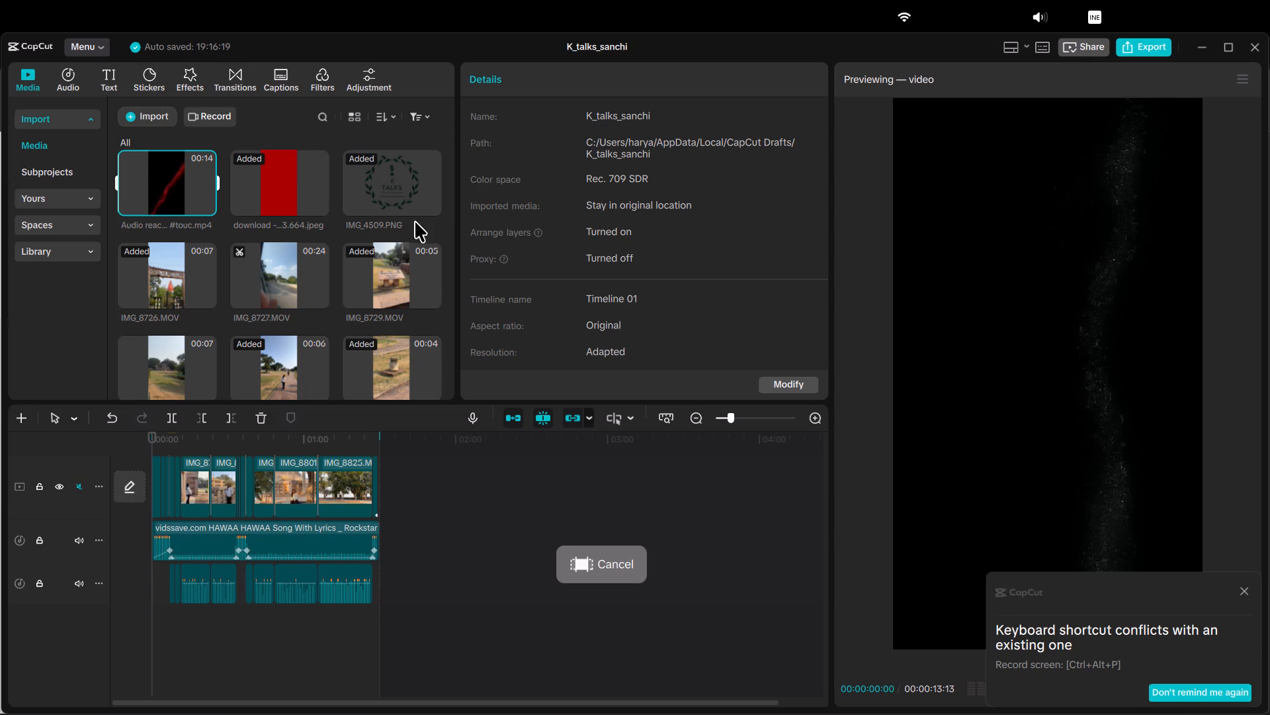
{"action": "left_click_drag", "start_coordinate": [415, 221], "coordinate": [368, 281]}
Replace the red image clip below IMG_8761.MOV on the timeline with the "Everything is coming together" video.
{"action": "scroll", "coordinate": [285, 503], "scroll_direction": "up", "scroll_amount": 8, "text": "ctrl"}
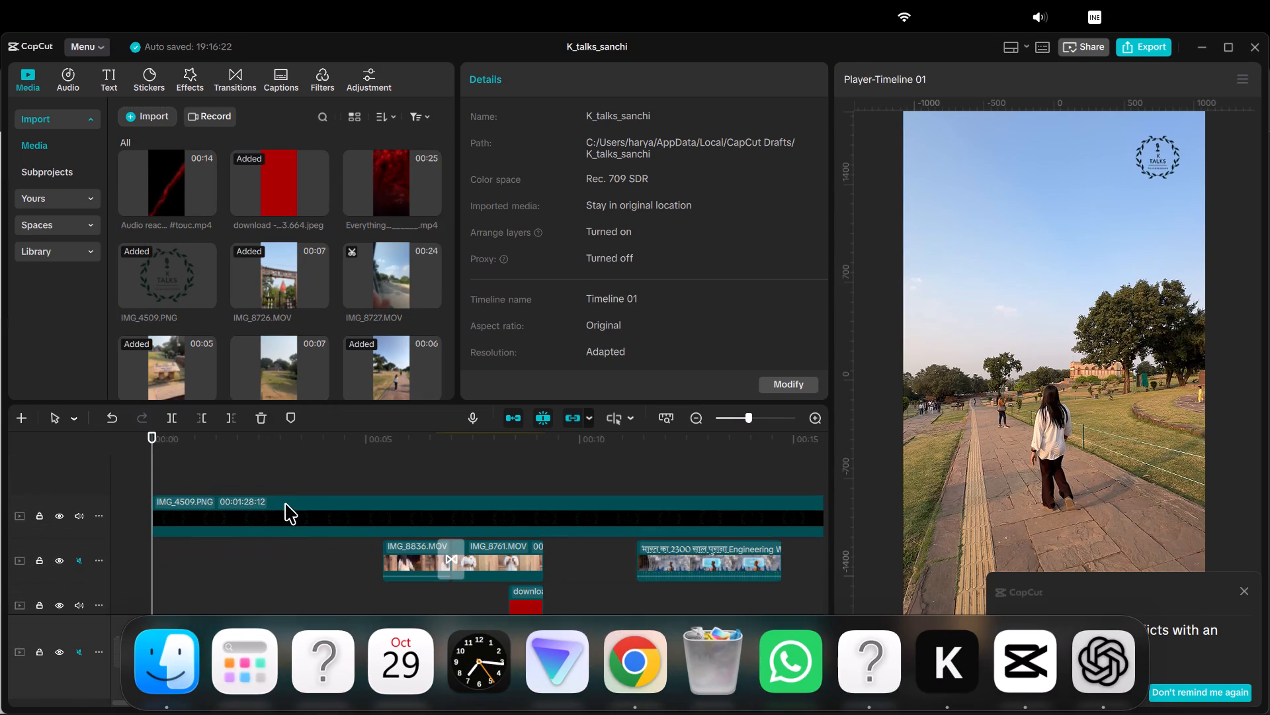
{"action": "scroll", "coordinate": [536, 551], "scroll_direction": "down", "scroll_amount": 1}
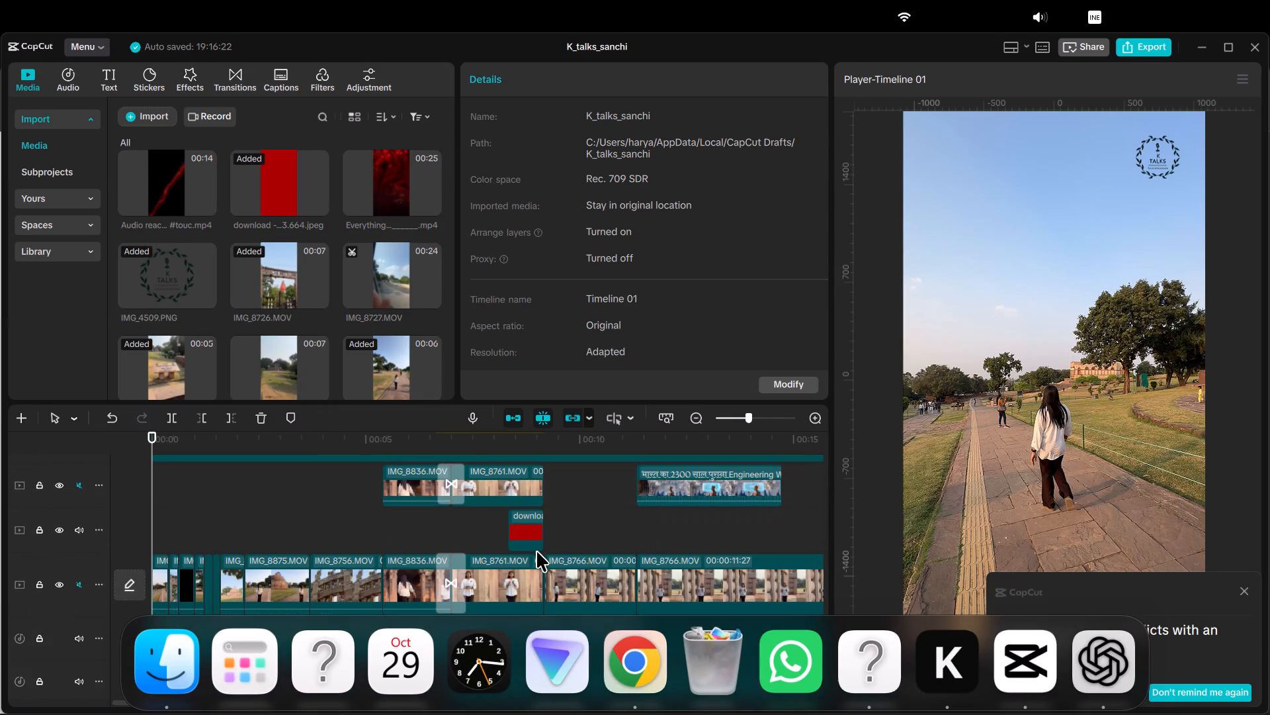
{"action": "left_click_drag", "start_coordinate": [393, 198], "coordinate": [526, 536]}
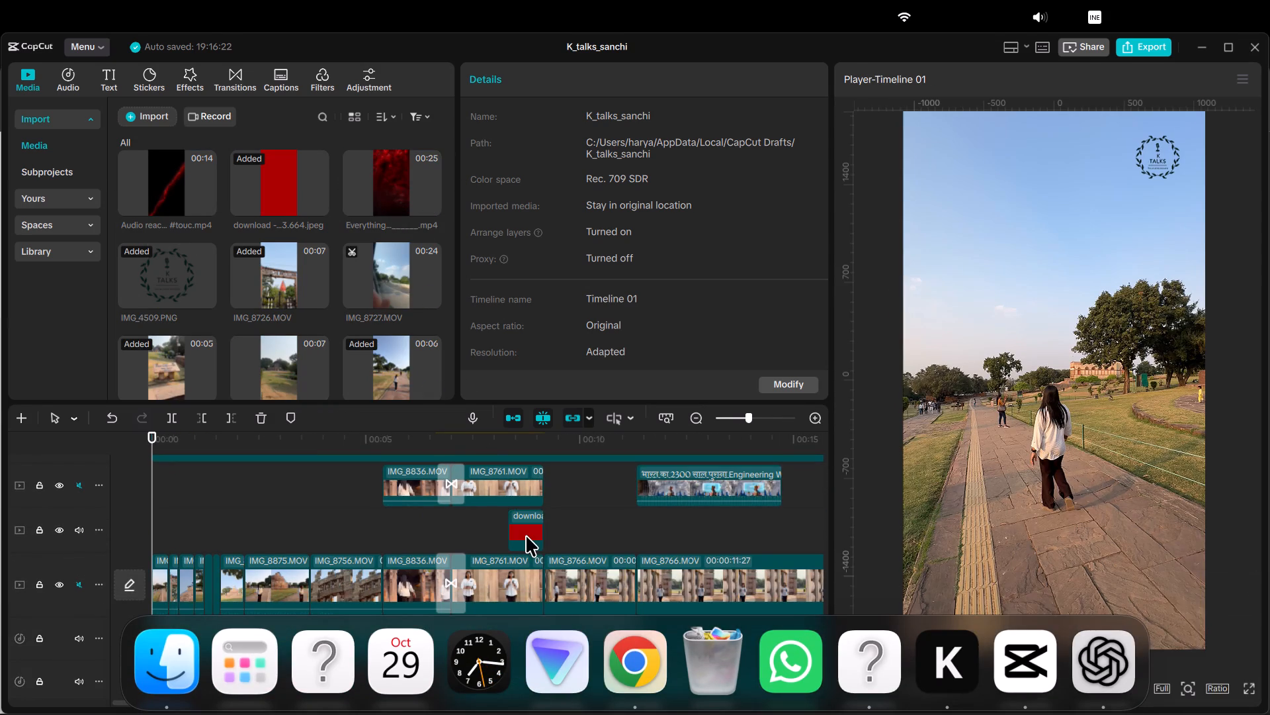
{"action": "left_click", "coordinate": [526, 536]}
{"action": "left_click", "coordinate": [685, 548]}
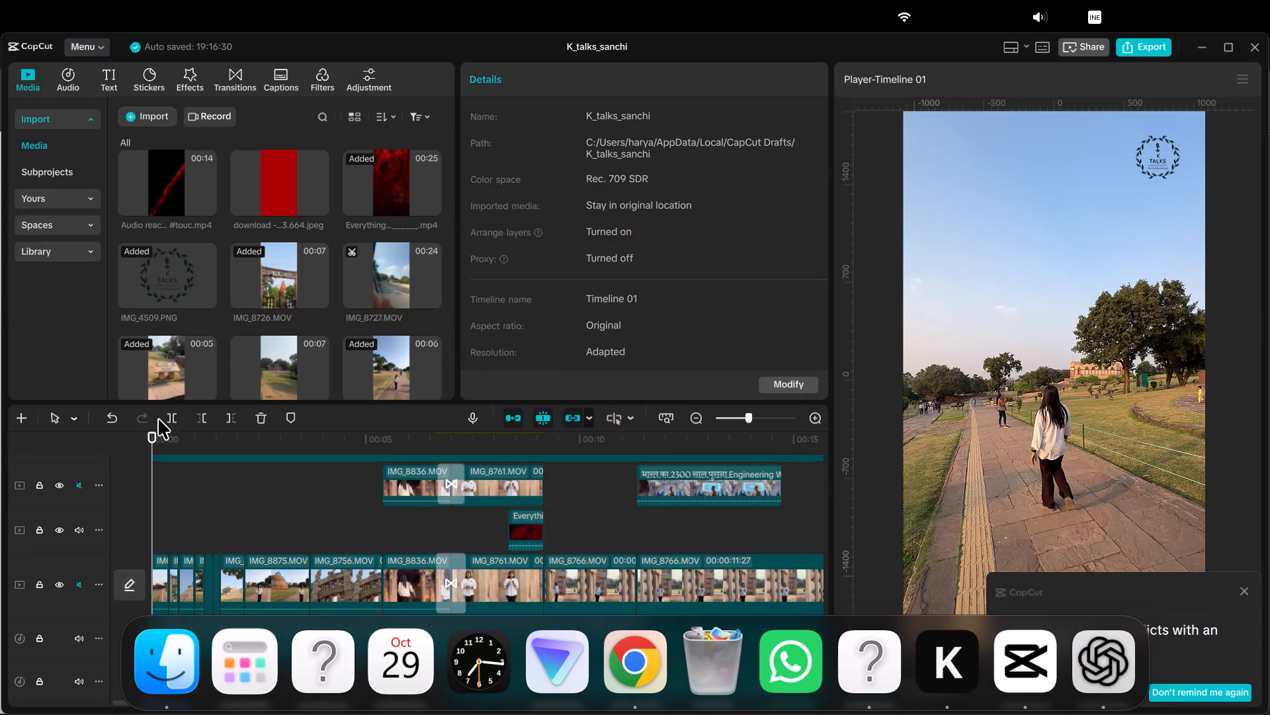
Place the thunder bolts video on a new track above the "Everything" clip, aligned with that clip's start.
{"action": "left_click_drag", "start_coordinate": [150, 181], "coordinate": [535, 518]}
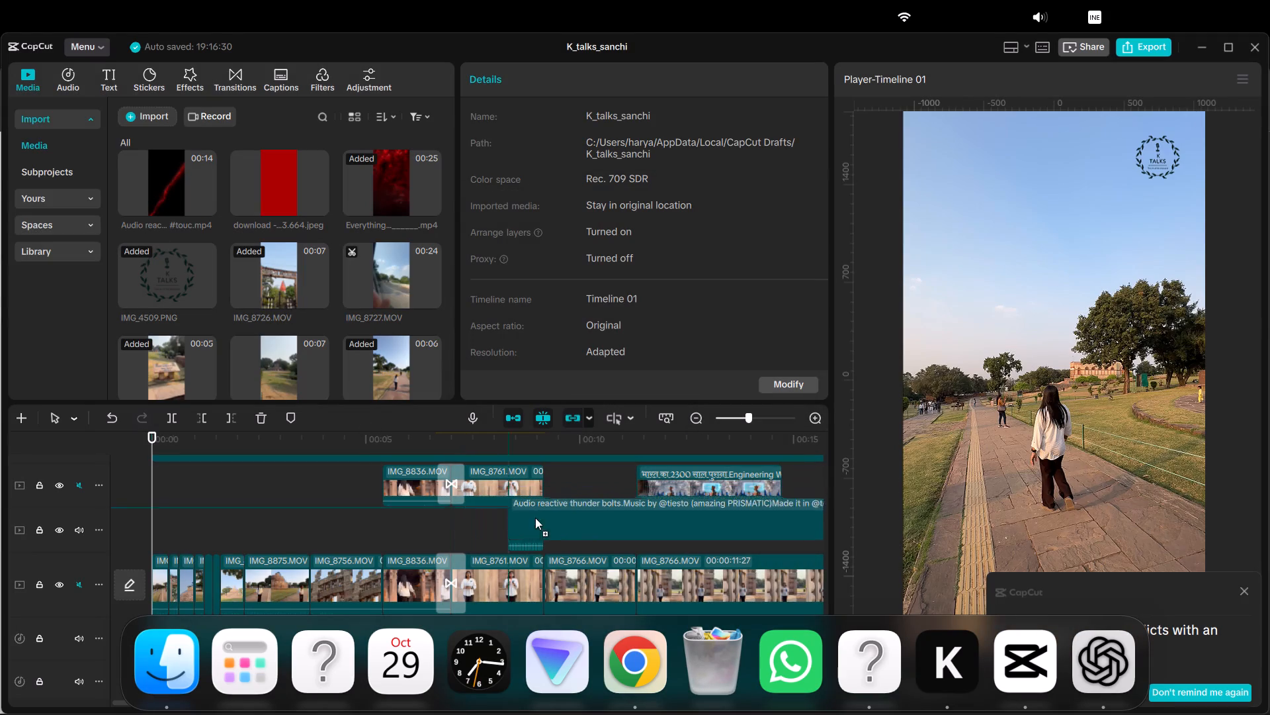
{"action": "left_click_drag", "start_coordinate": [535, 518], "coordinate": [506, 511]}
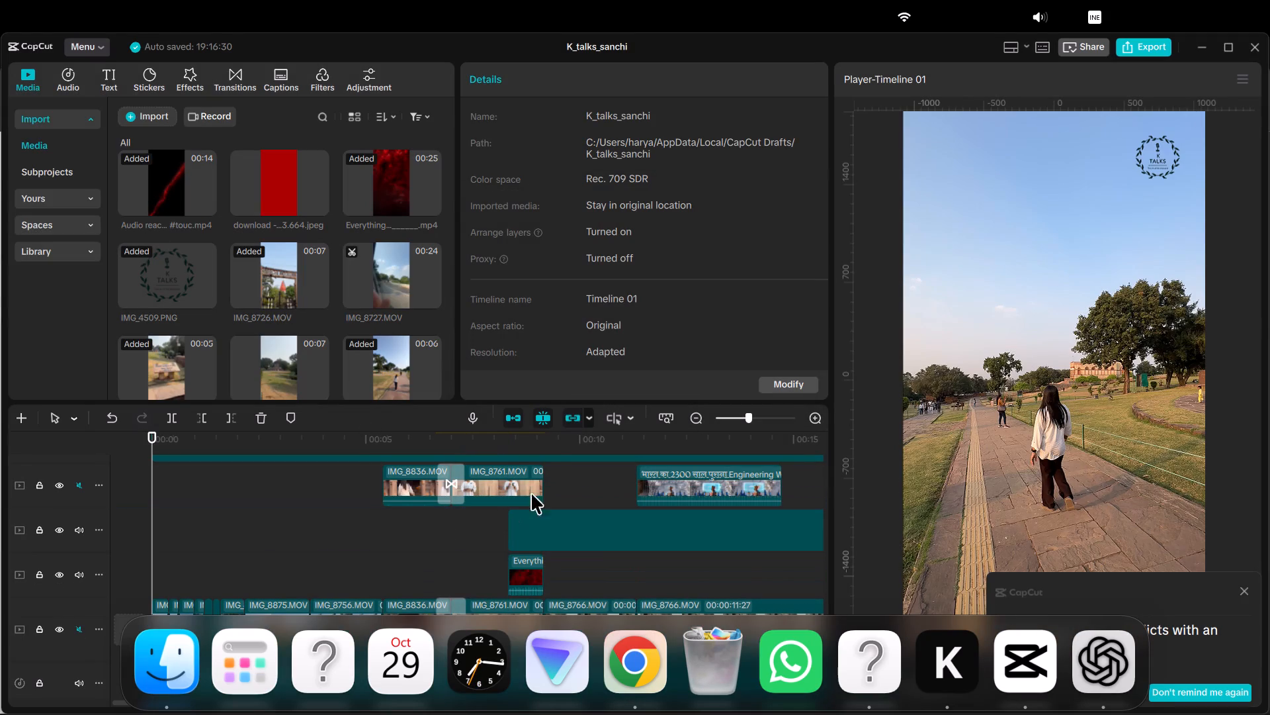
Trim the end of the thunder bolts clip to match the end of the "Everything" clip below it.
{"action": "left_click", "coordinate": [544, 448]}
{"action": "double_click", "coordinate": [538, 449]}
{"action": "left_click_drag", "start_coordinate": [536, 446], "coordinate": [549, 454]}
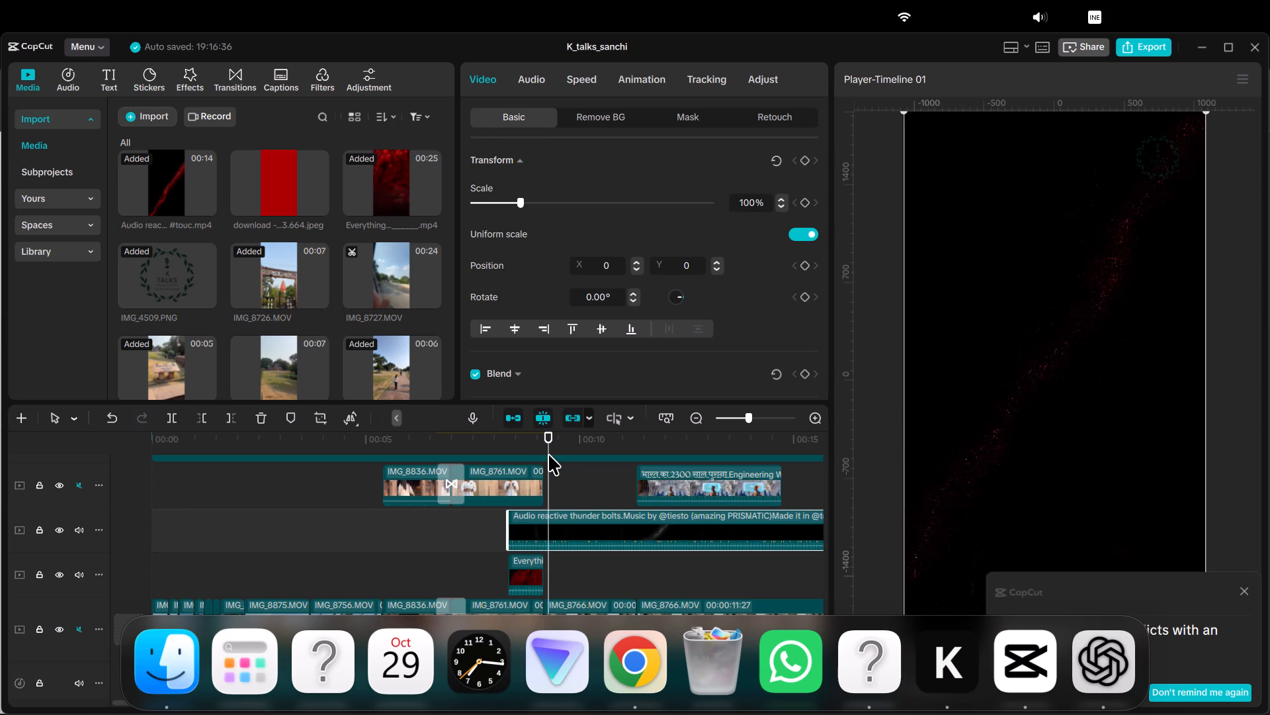
{"action": "left_click", "coordinate": [548, 454]}
{"action": "left_click", "coordinate": [547, 522]}
{"action": "key", "text": "w"}
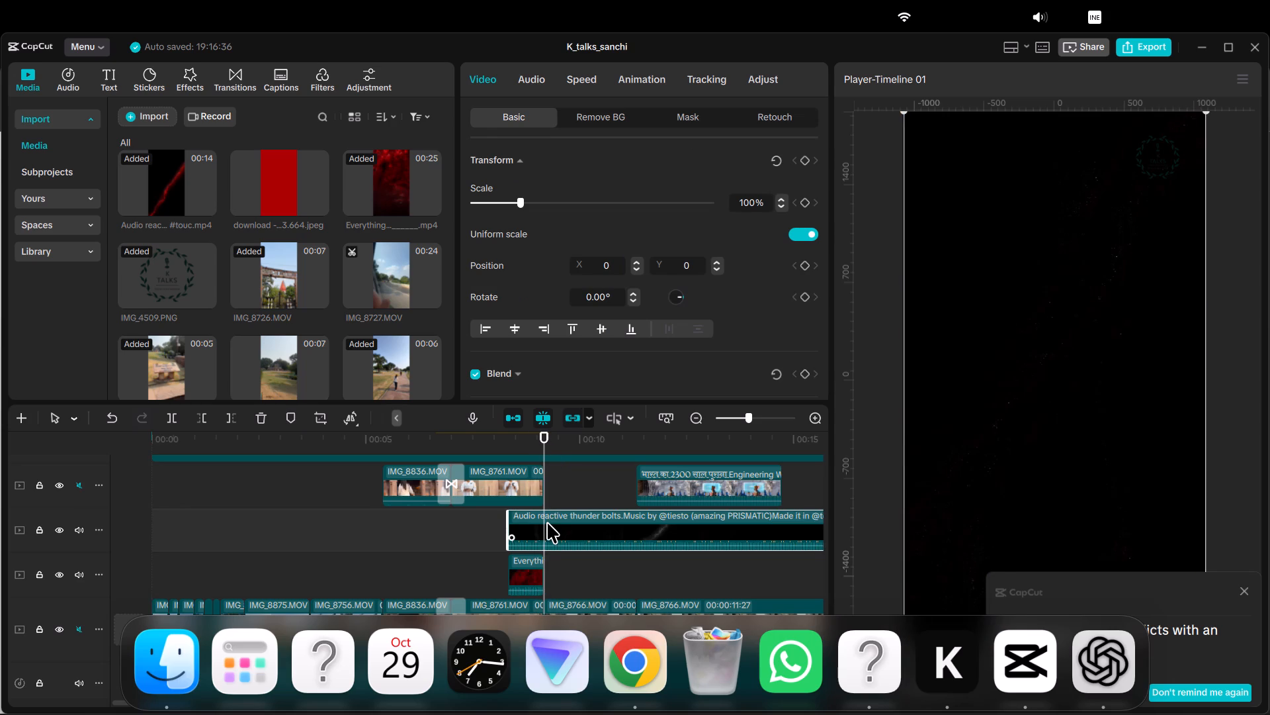
Mute the thunder bolts and "Everything" tracks and play back the overlay section.
{"action": "left_click", "coordinate": [77, 525]}
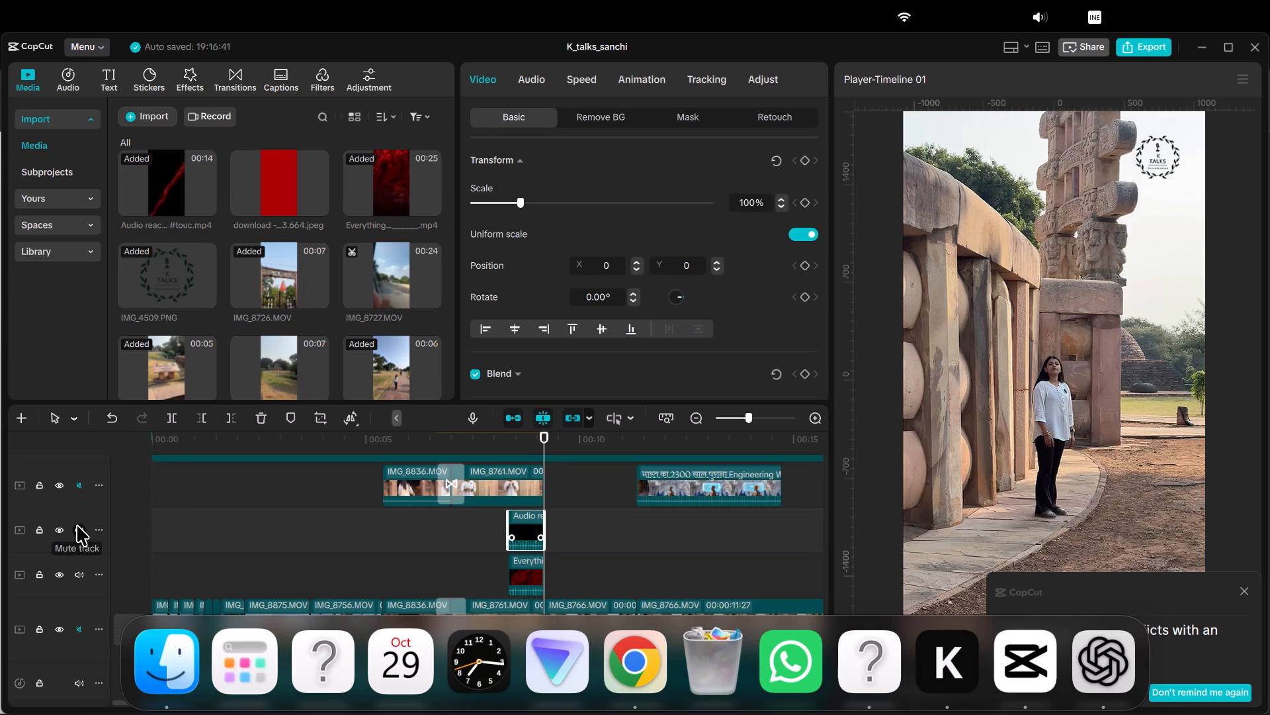
{"action": "left_click", "coordinate": [79, 576]}
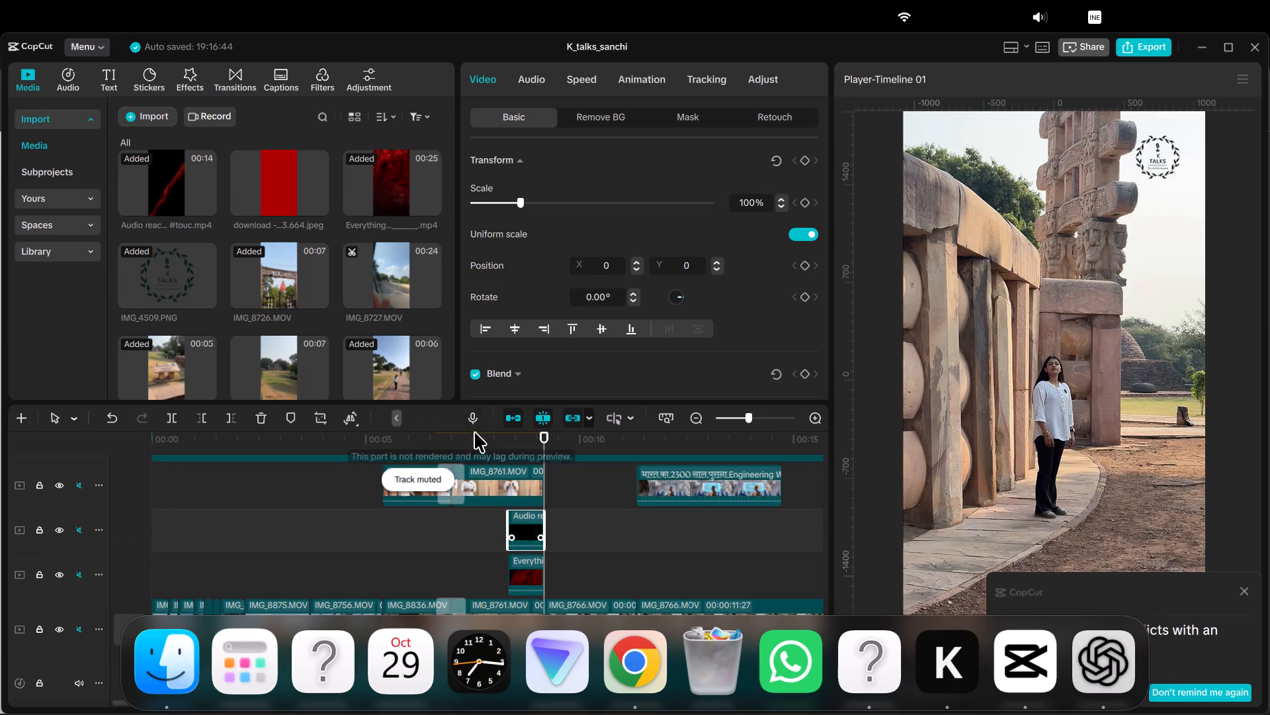
{"action": "left_click", "coordinate": [495, 455]}
{"action": "key", "text": "space"}
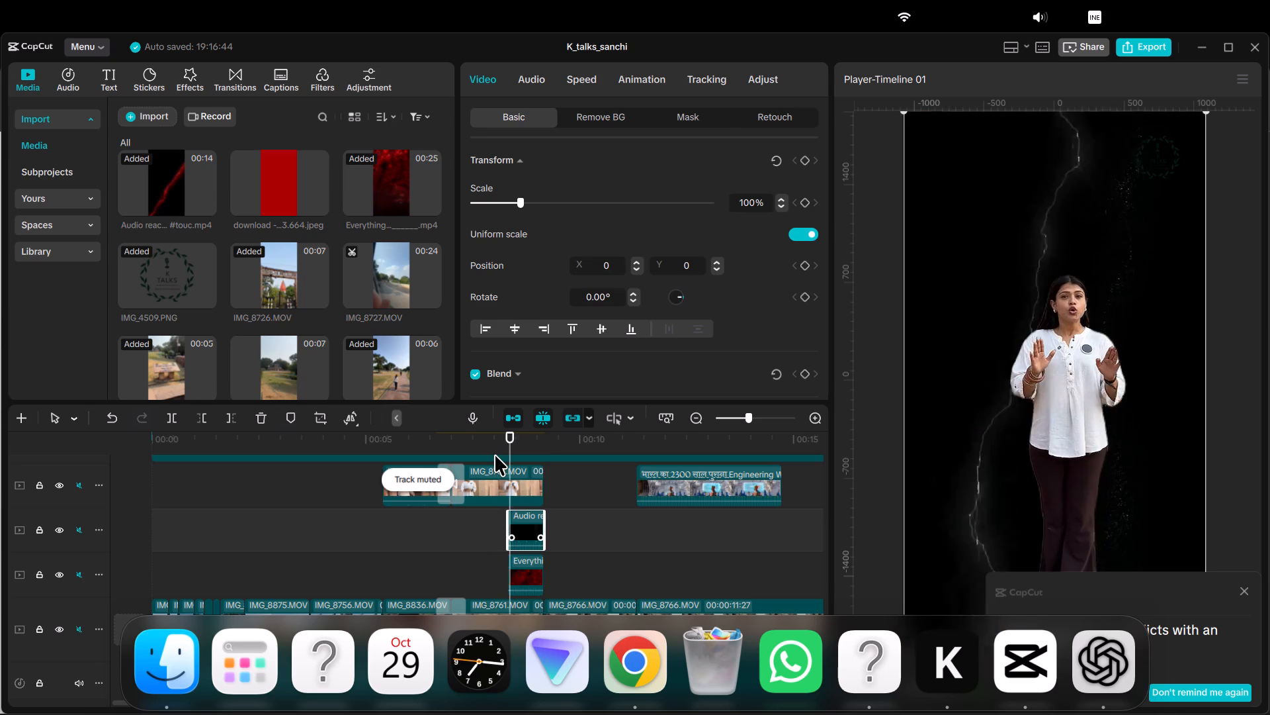
{"action": "key", "text": "space"}
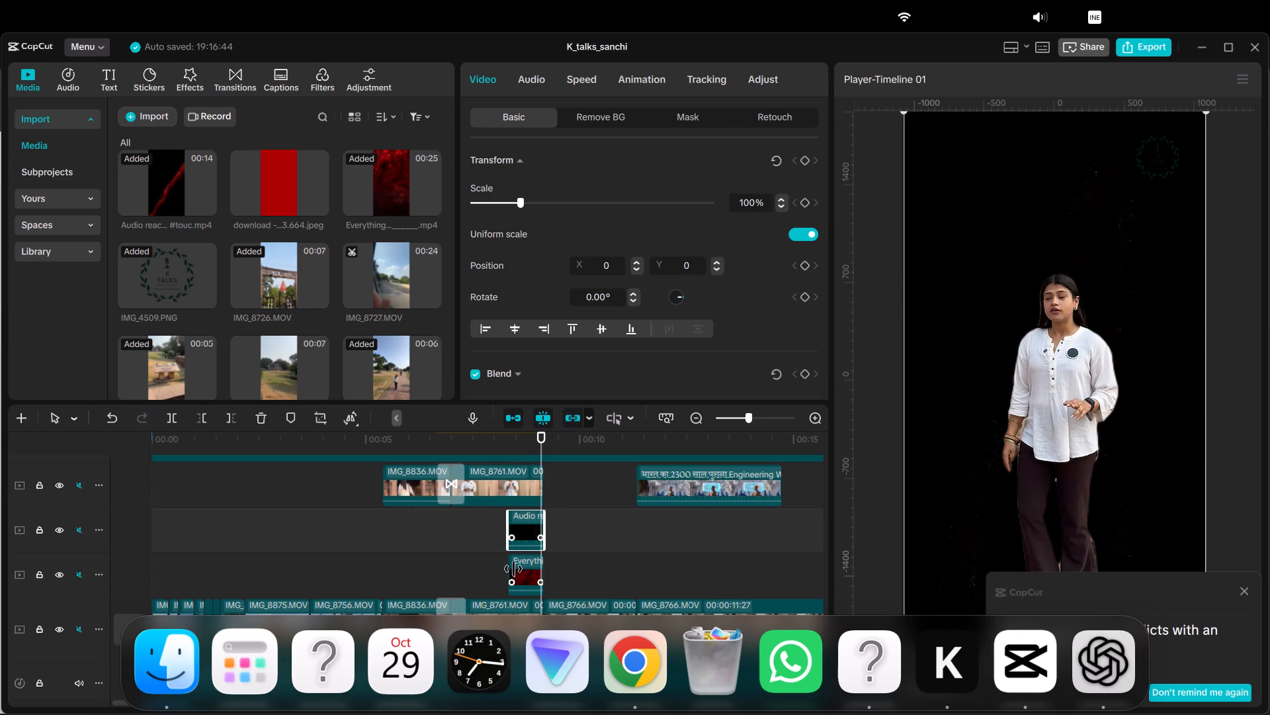
Set the thunder bolts clip's blend mode to Color dodge.
{"action": "left_click", "coordinate": [522, 534]}
{"action": "scroll", "coordinate": [567, 348], "scroll_direction": "down", "scroll_amount": 2}
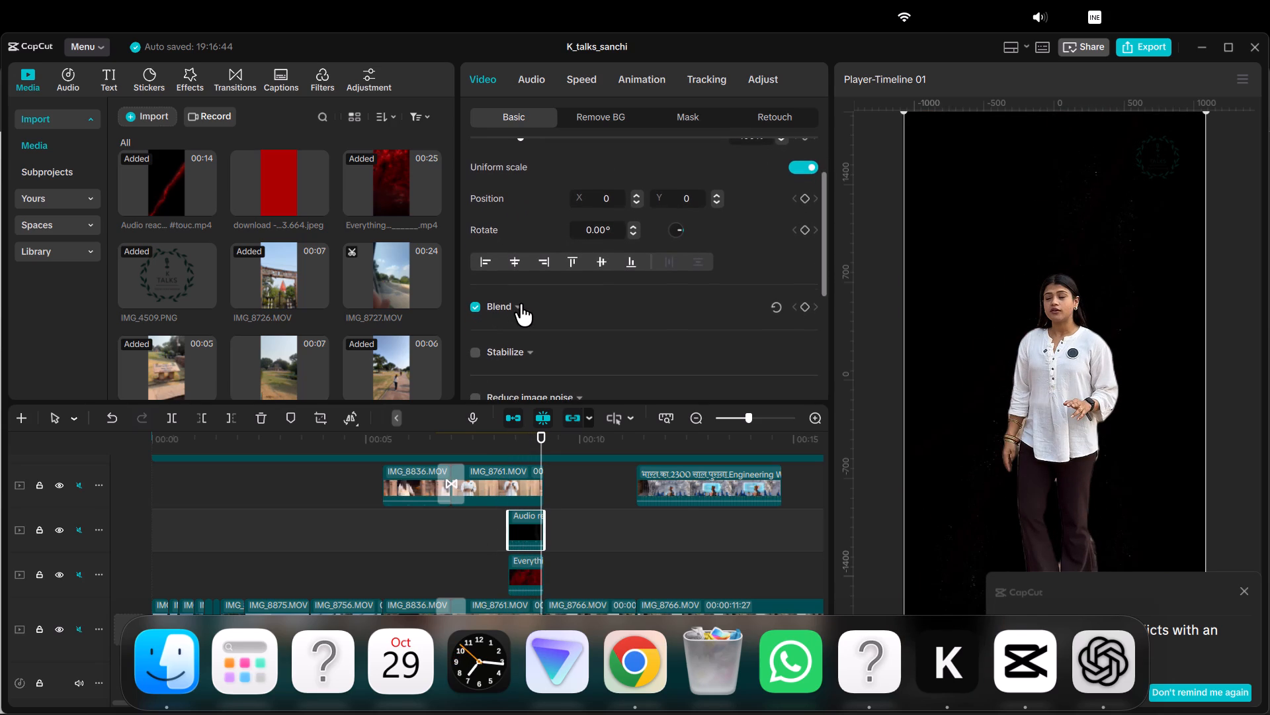
{"action": "left_click", "coordinate": [520, 303]}
{"action": "left_click", "coordinate": [627, 347]}
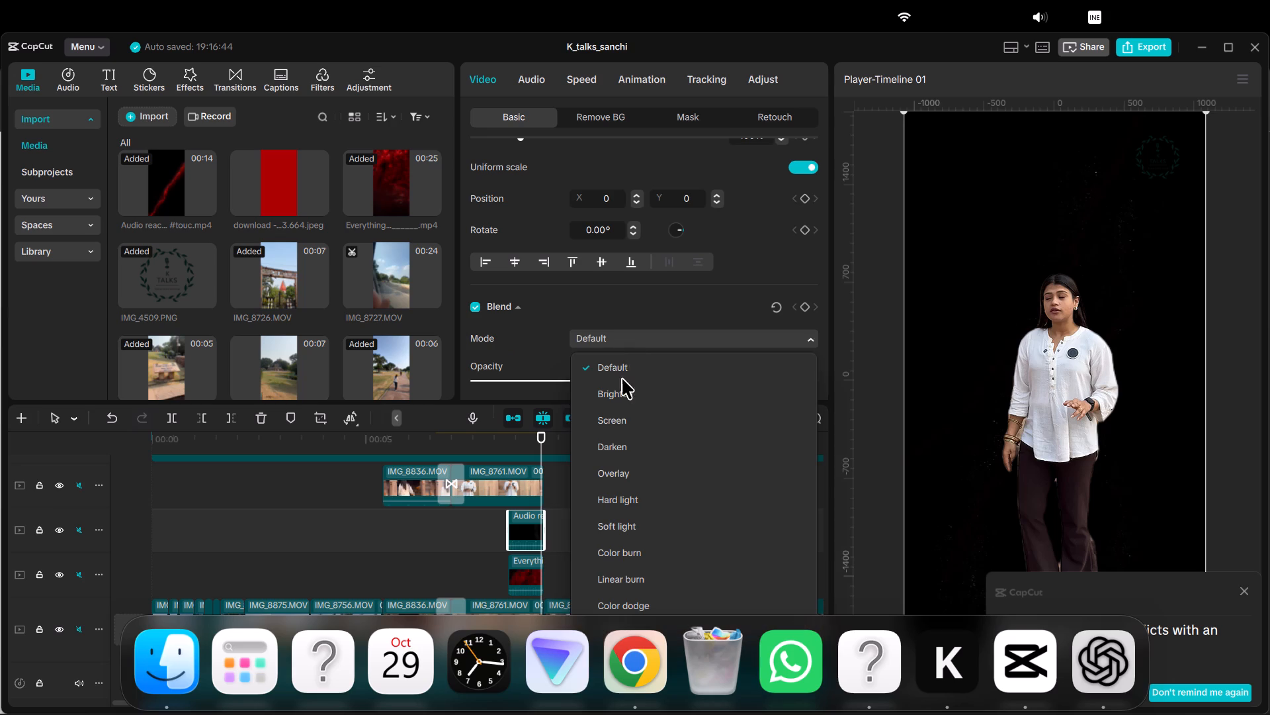
{"action": "scroll", "coordinate": [609, 593], "scroll_direction": "down", "scroll_amount": 2}
{"action": "left_click", "coordinate": [604, 614]}
{"action": "scroll", "coordinate": [704, 438], "scroll_direction": "down", "scroll_amount": 3}
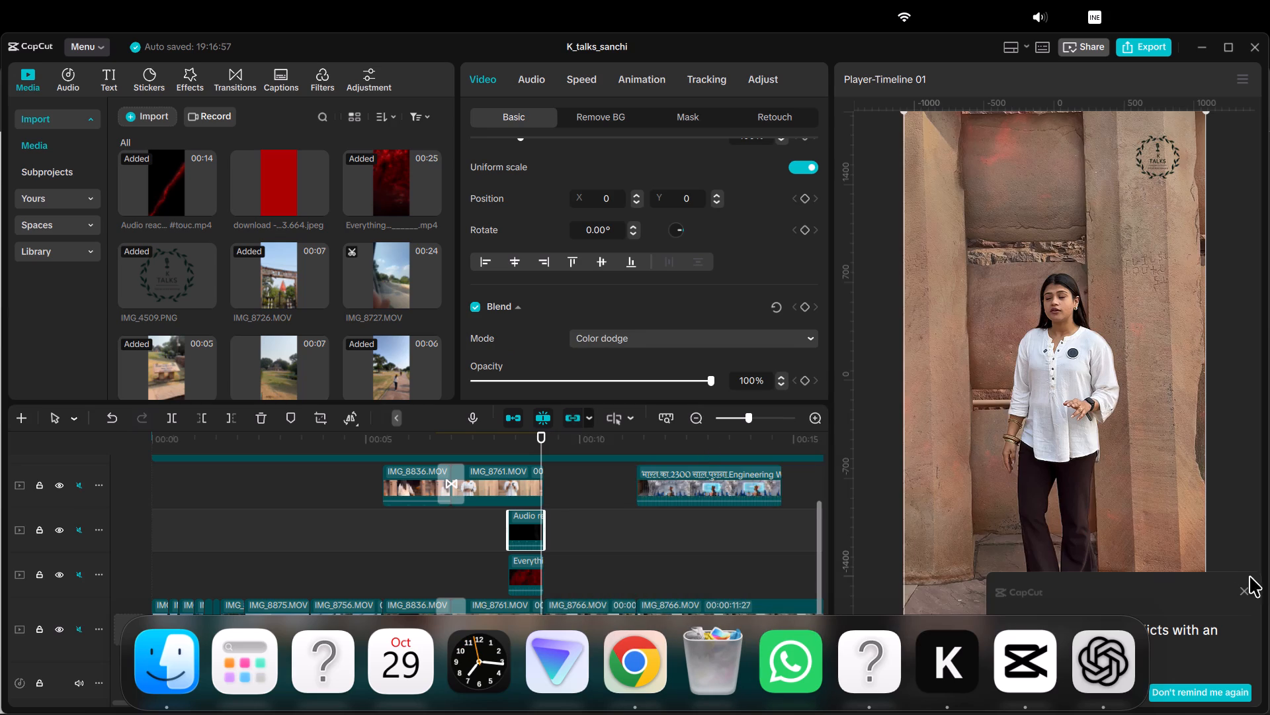
Maximize the editor window and play back the overlay section to check the thunder bolts blending over IMG_8761.MOV.
{"action": "left_click", "coordinate": [1238, 581]}
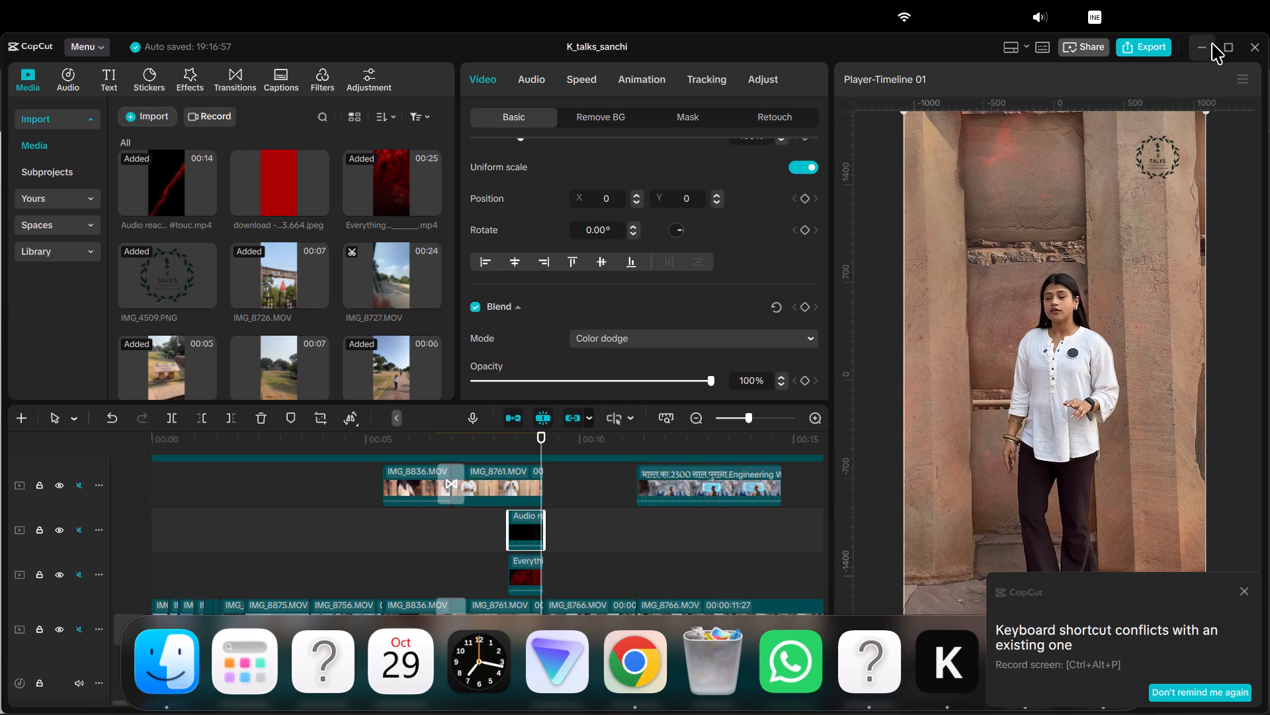
{"action": "left_click", "coordinate": [1224, 50]}
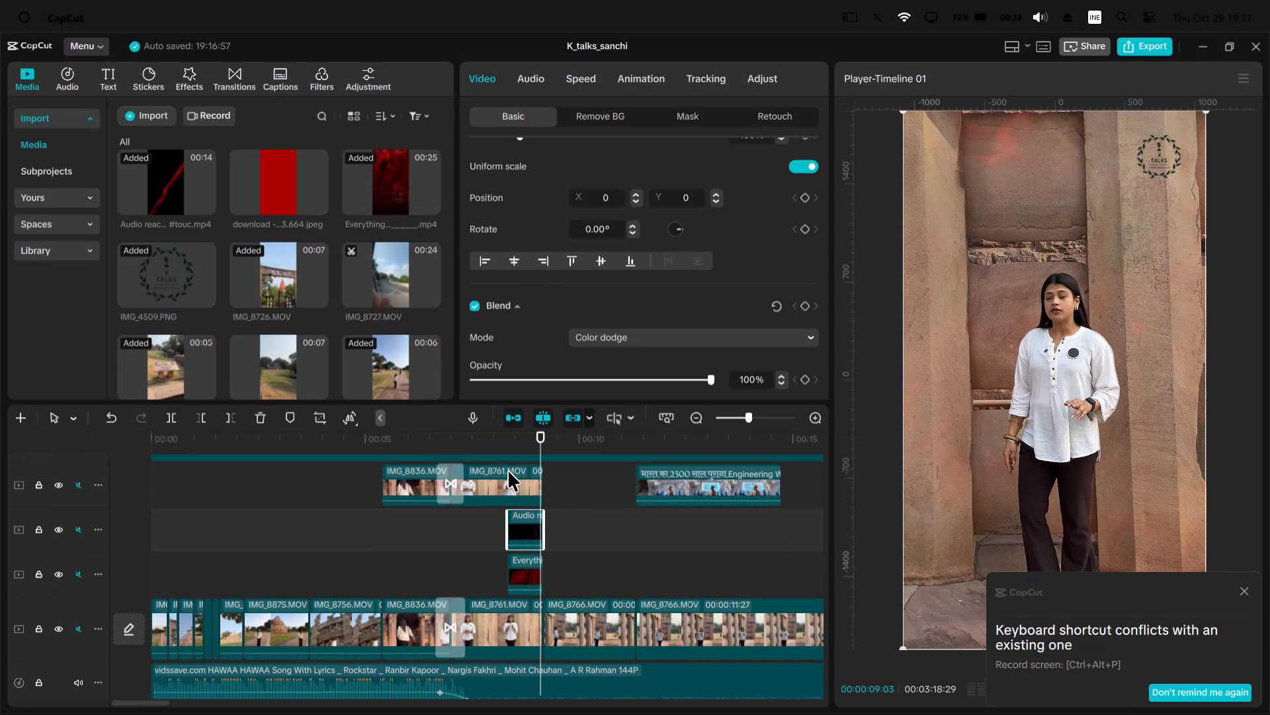
{"action": "left_click_drag", "start_coordinate": [514, 447], "coordinate": [503, 443]}
{"action": "key", "text": "space"}
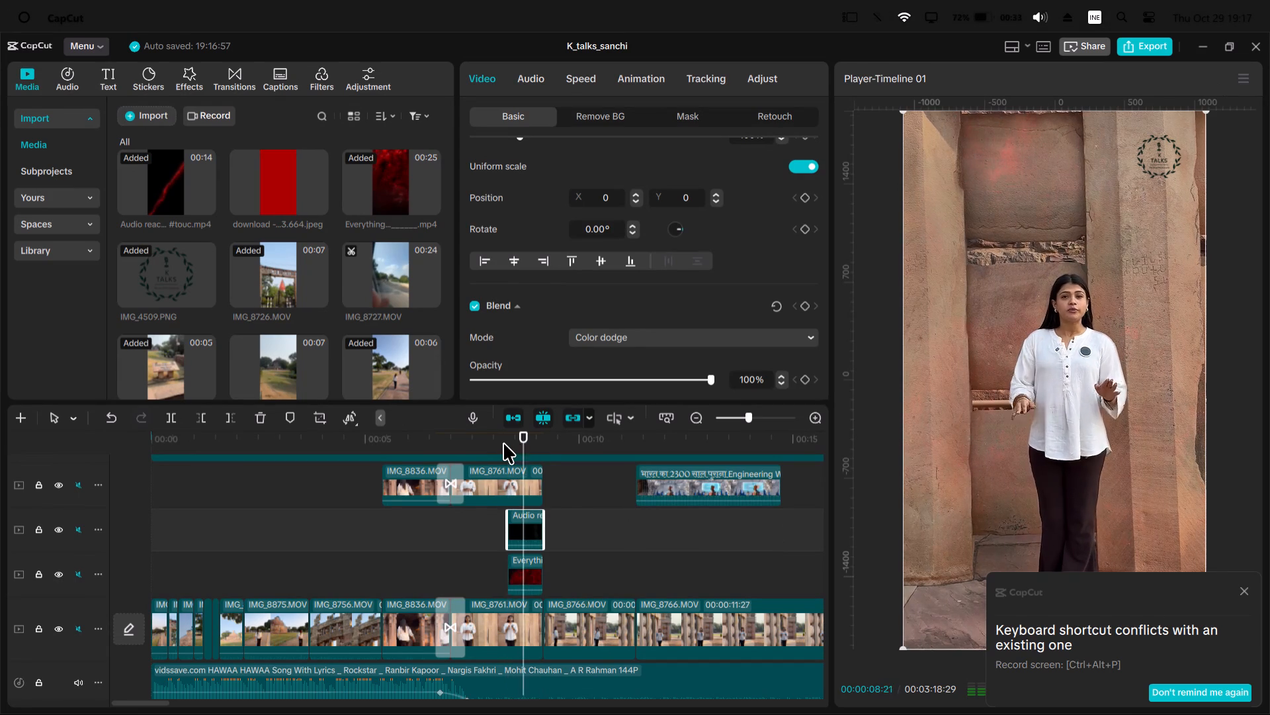
{"action": "key", "text": "space"}
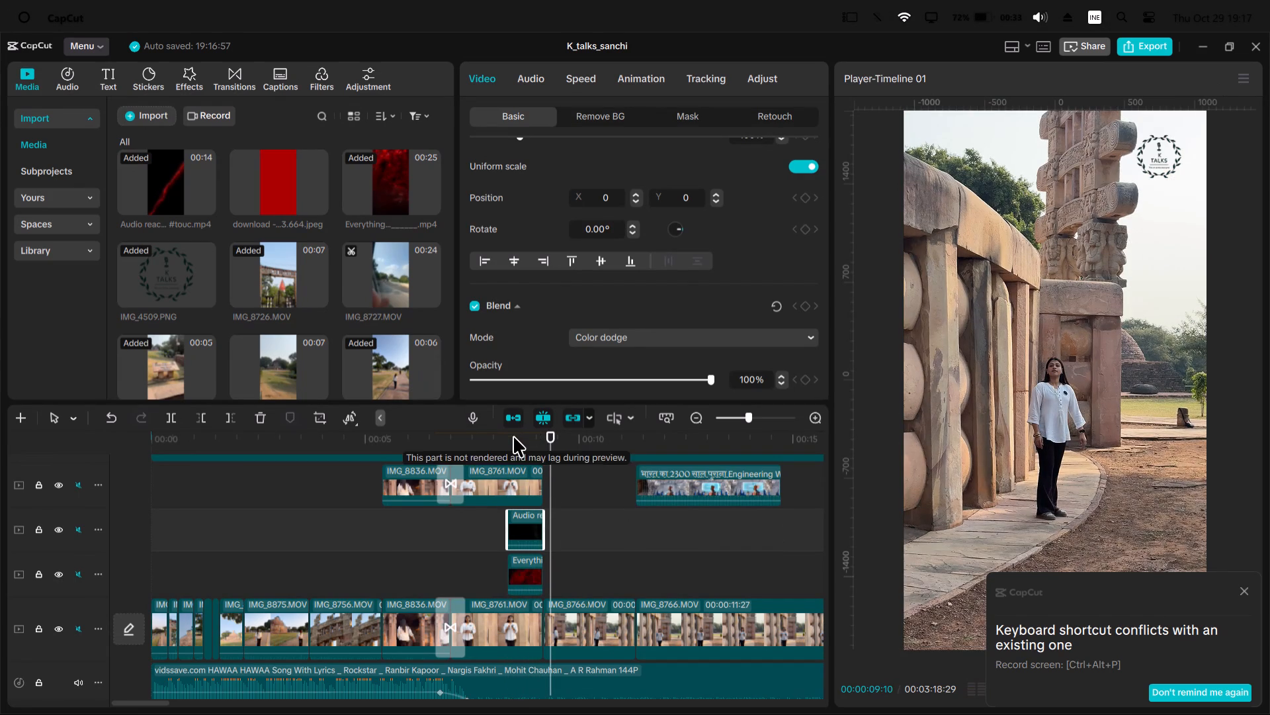
{"action": "left_click_drag", "start_coordinate": [507, 438], "coordinate": [476, 440]}
{"action": "key", "text": "space"}
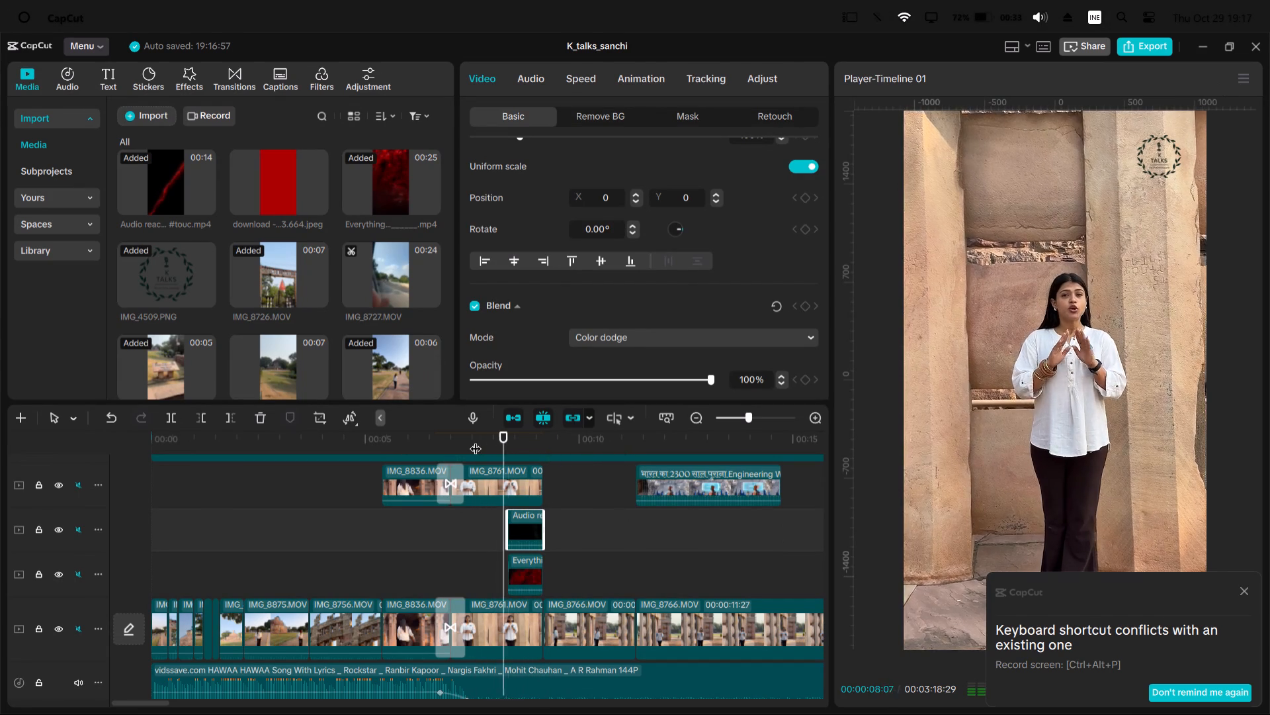
{"action": "key", "text": "space"}
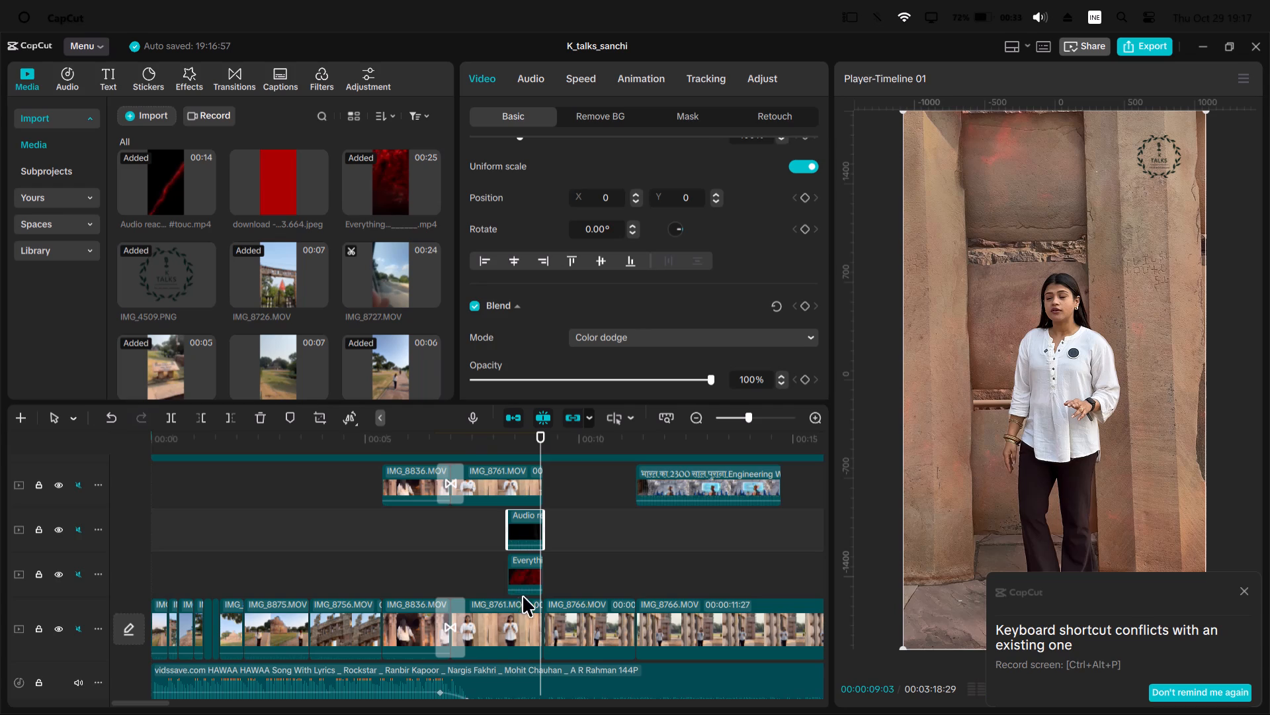
Set the "Everything" clip's blend mode to Color dodge and its opacity at 00:00:09:03 to 100%.
{"action": "left_click", "coordinate": [526, 571]}
{"action": "left_click", "coordinate": [615, 338]}
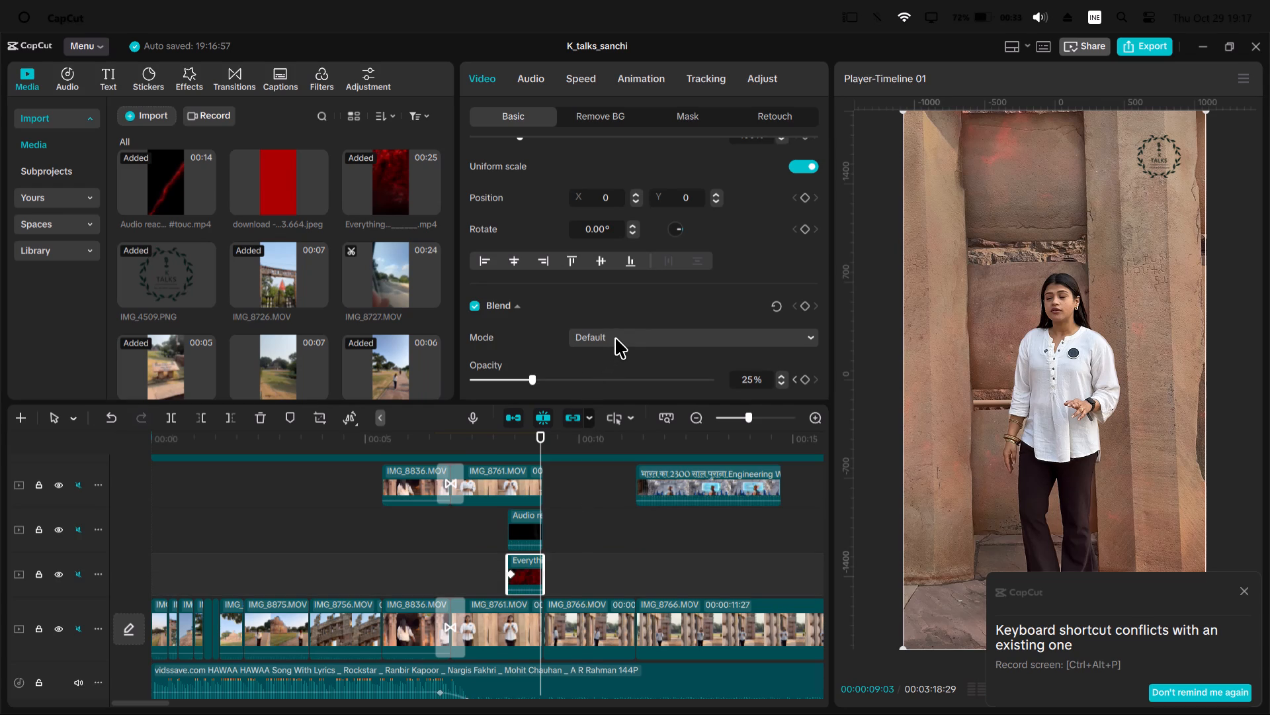
{"action": "left_click", "coordinate": [605, 595]}
{"action": "left_click_drag", "start_coordinate": [530, 379], "coordinate": [837, 368]}
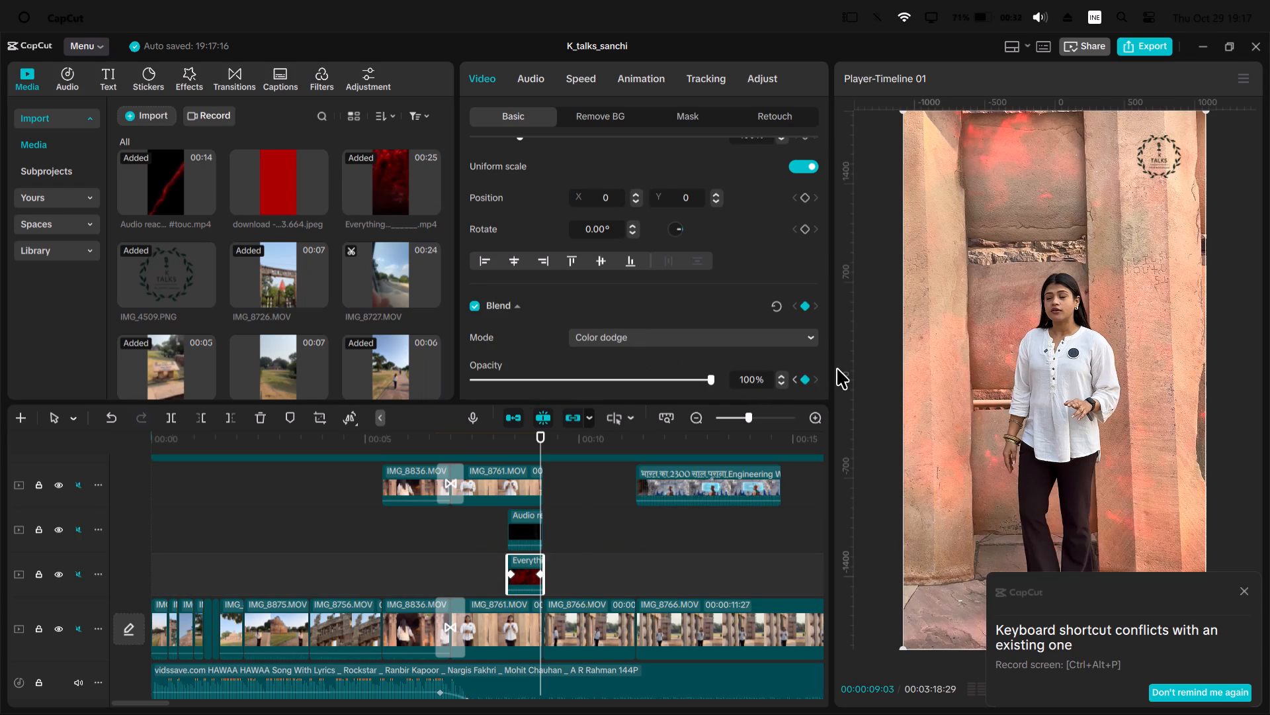
Play back the overlay section to check both blended clips, dismissing the keyboard shortcut conflict notification.
{"action": "left_click_drag", "start_coordinate": [516, 440], "coordinate": [474, 421]}
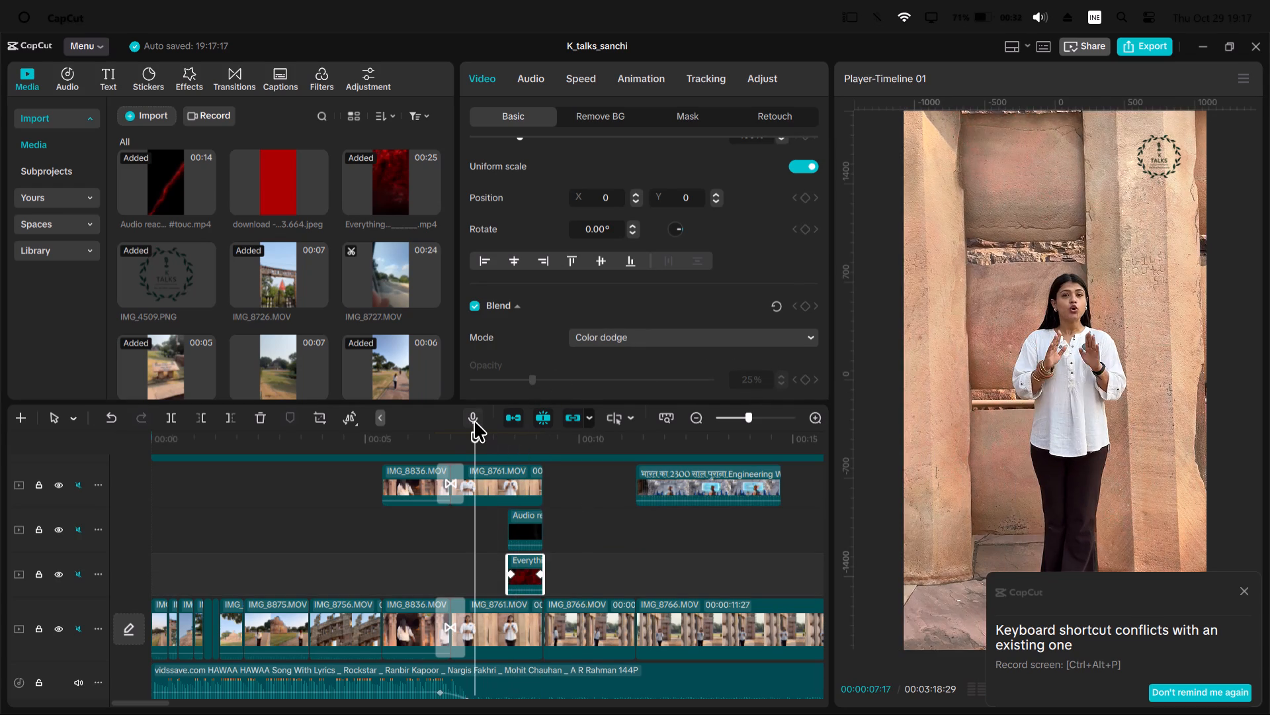
{"action": "key", "text": "space"}
{"action": "key", "text": "space"}
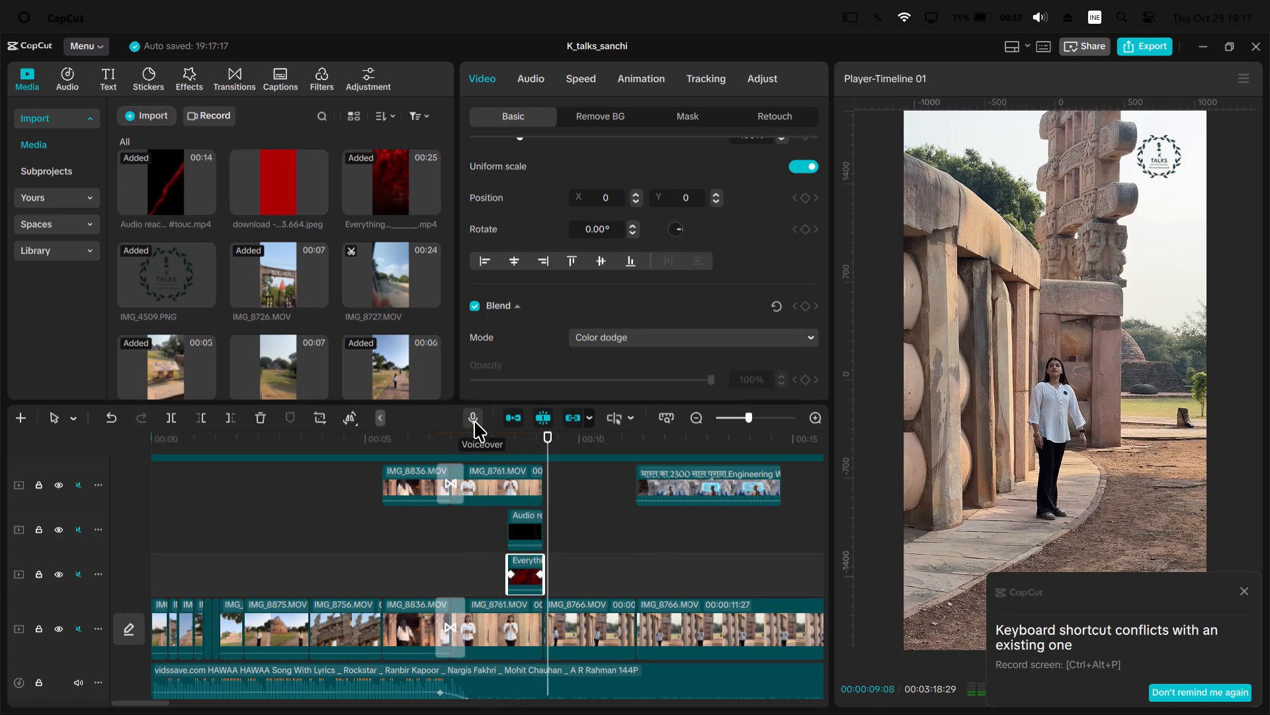
{"action": "left_click", "coordinate": [1244, 586]}
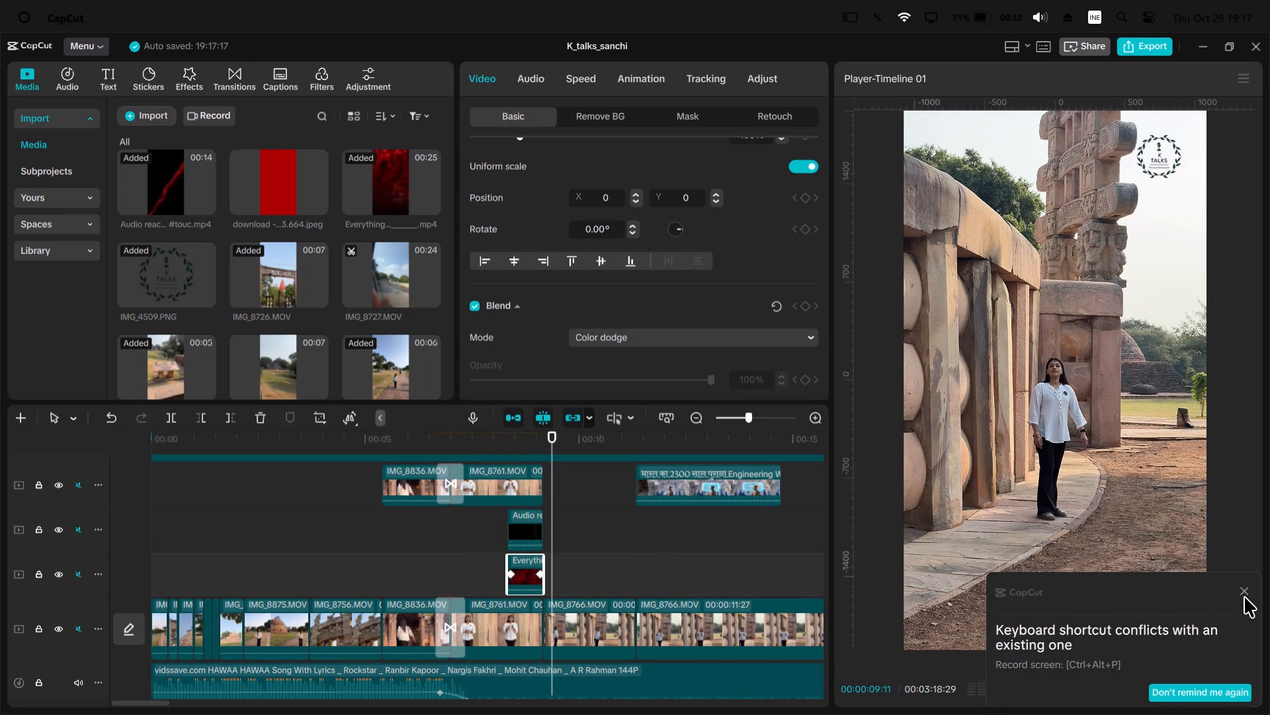
{"action": "left_click", "coordinate": [1244, 596]}
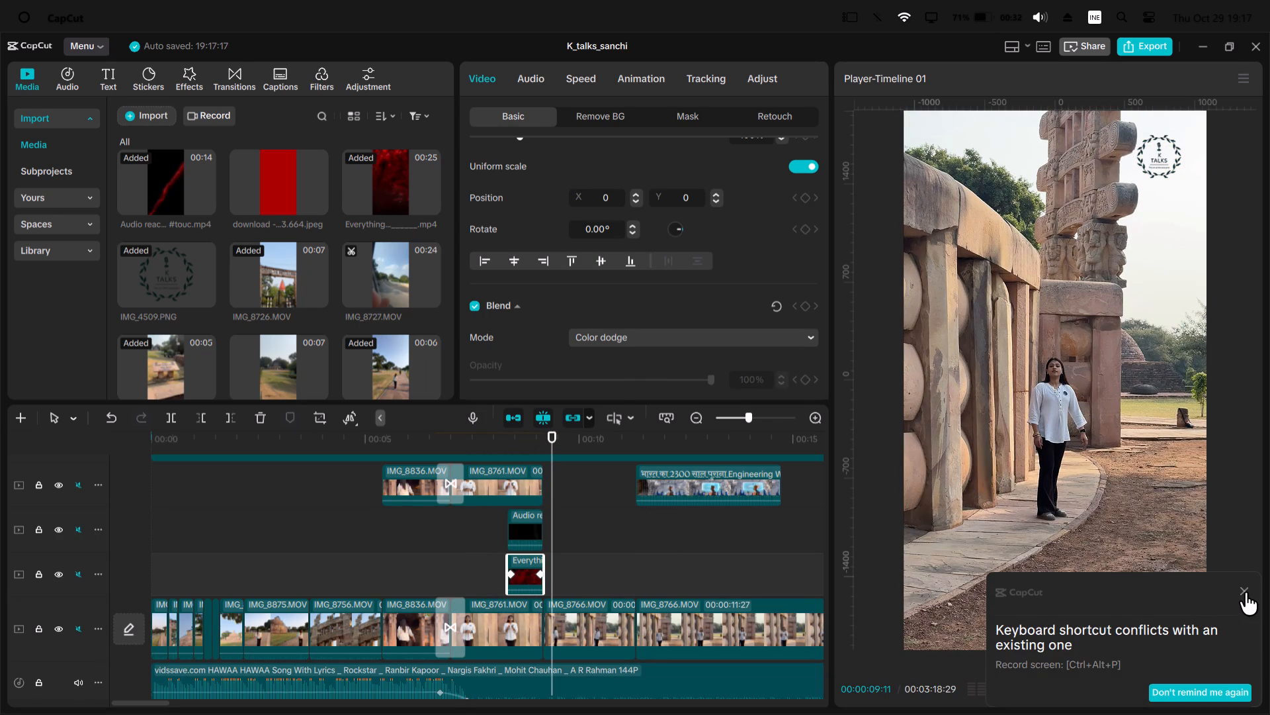
{"action": "left_click", "coordinate": [1245, 591]}
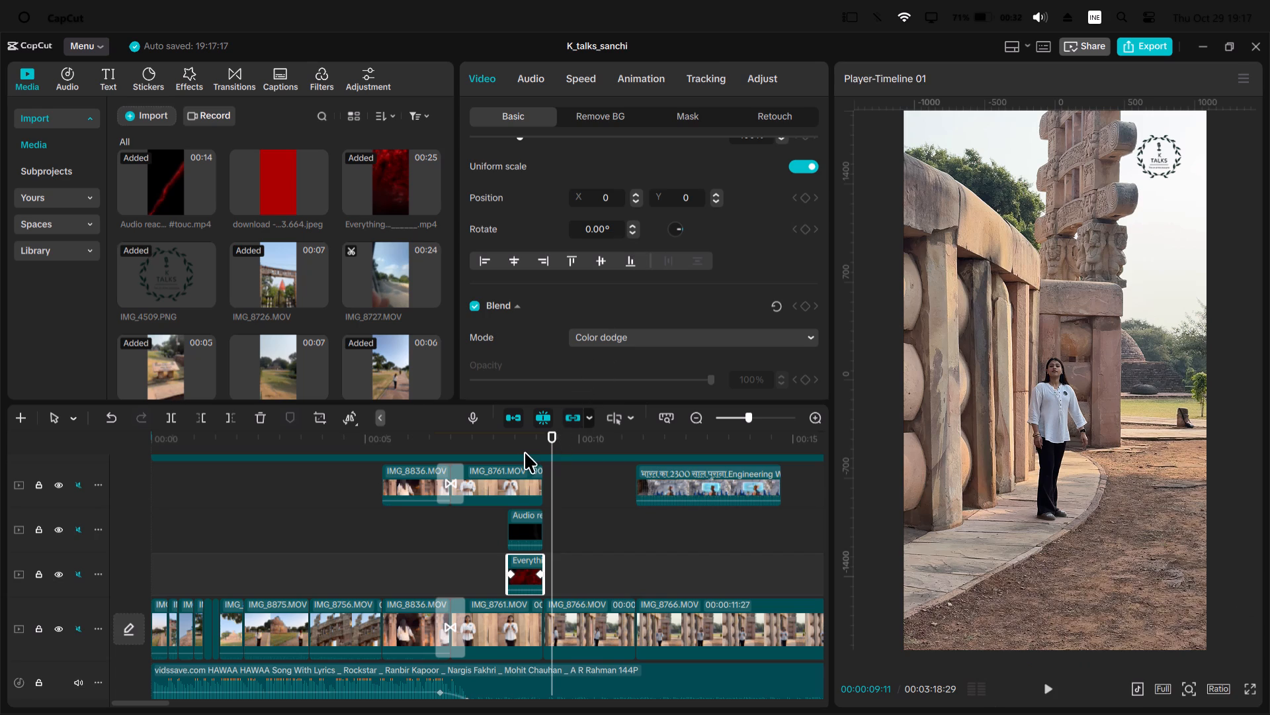
{"action": "double_click", "coordinate": [522, 452]}
{"action": "key", "text": "space"}
{"action": "key", "text": "space"}
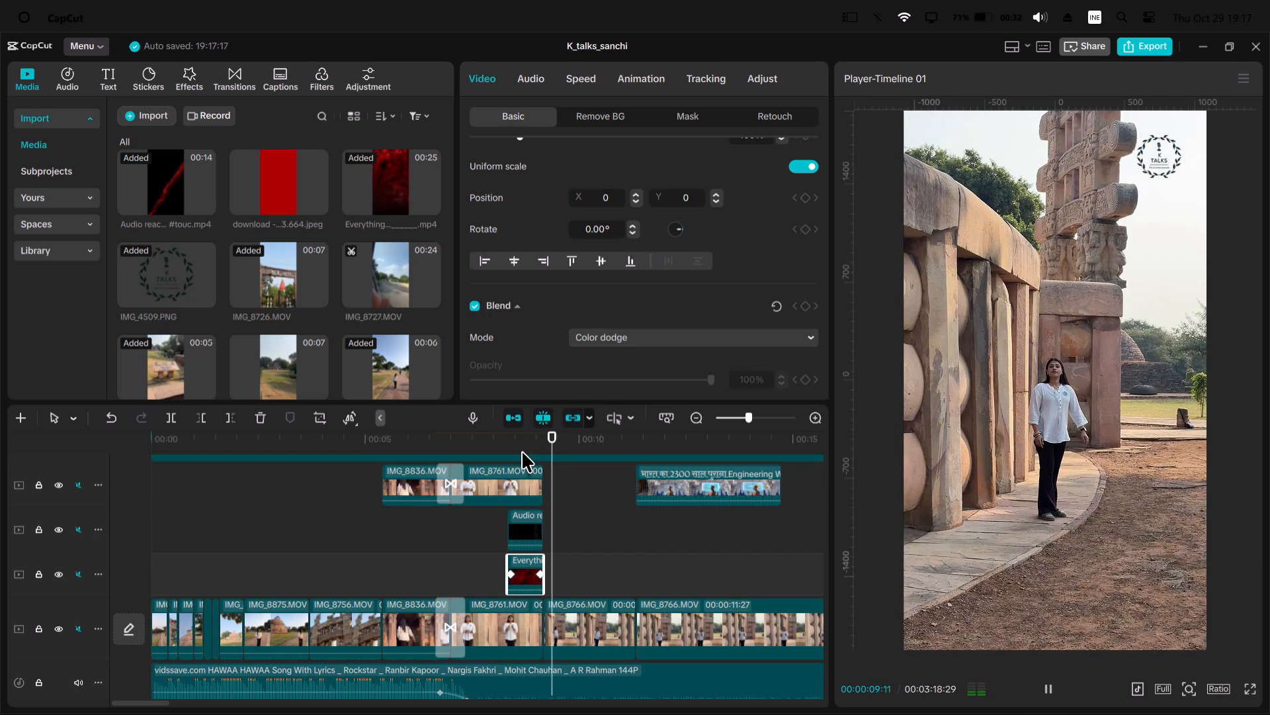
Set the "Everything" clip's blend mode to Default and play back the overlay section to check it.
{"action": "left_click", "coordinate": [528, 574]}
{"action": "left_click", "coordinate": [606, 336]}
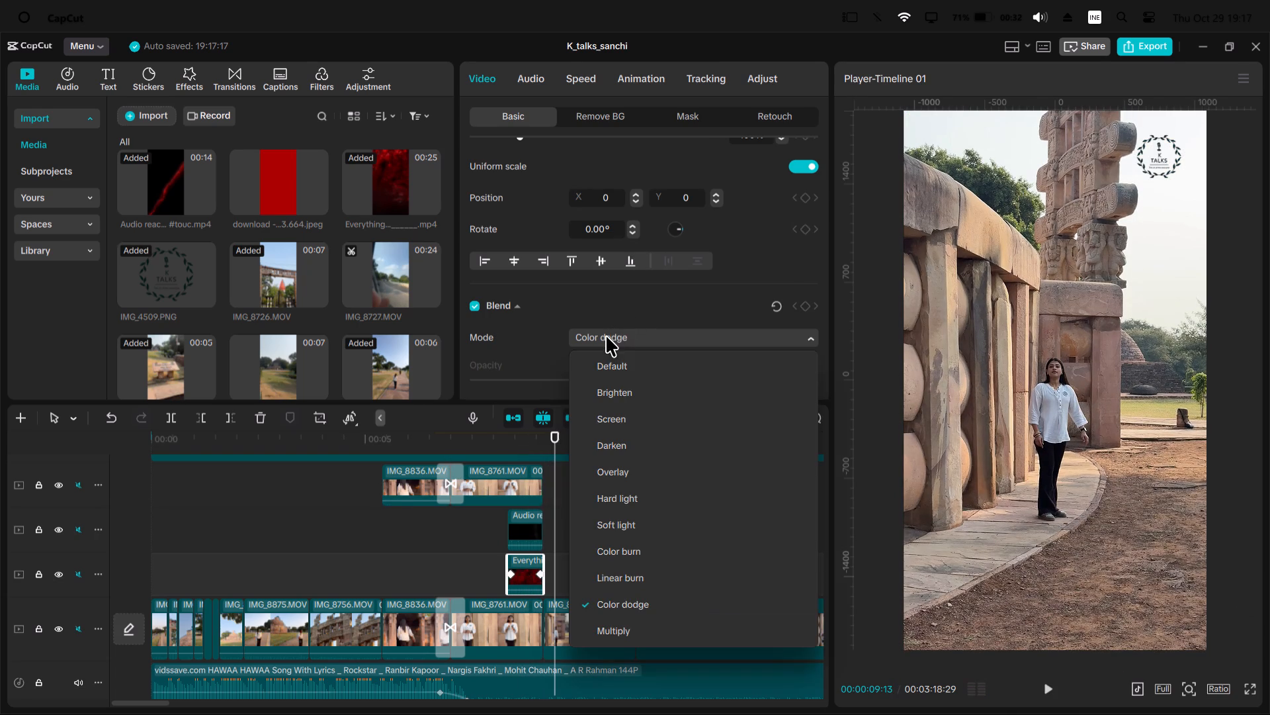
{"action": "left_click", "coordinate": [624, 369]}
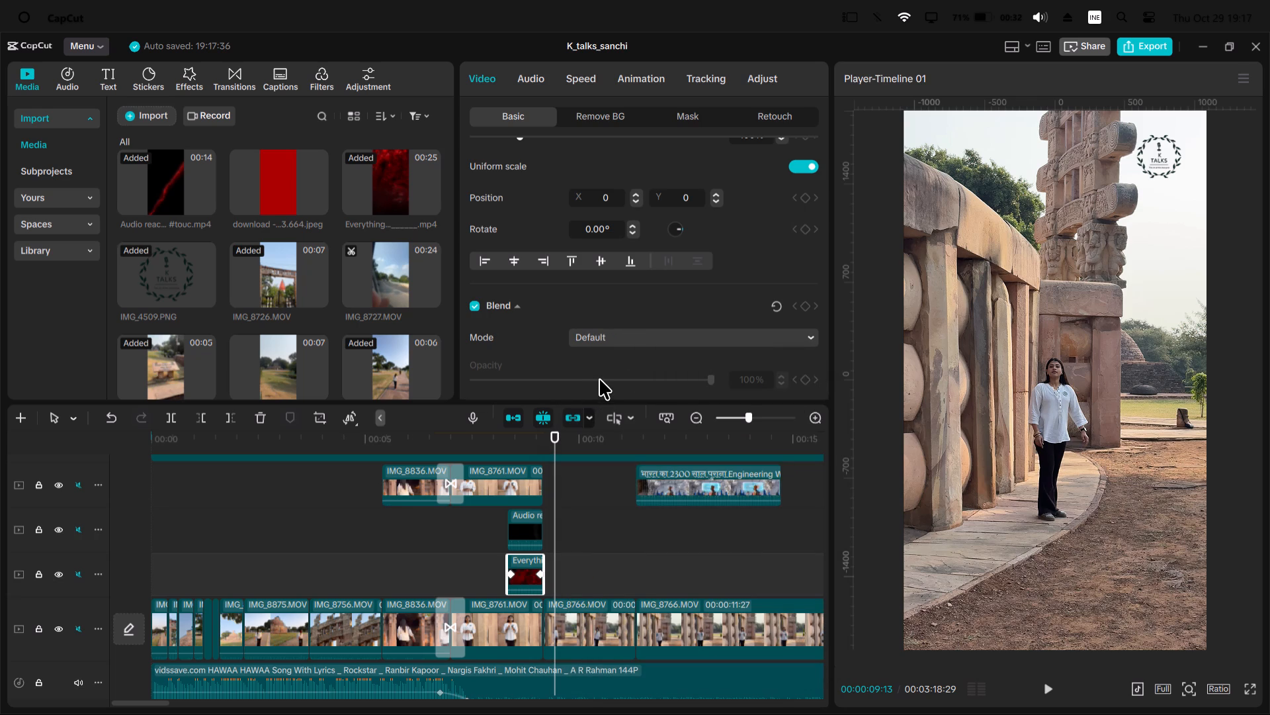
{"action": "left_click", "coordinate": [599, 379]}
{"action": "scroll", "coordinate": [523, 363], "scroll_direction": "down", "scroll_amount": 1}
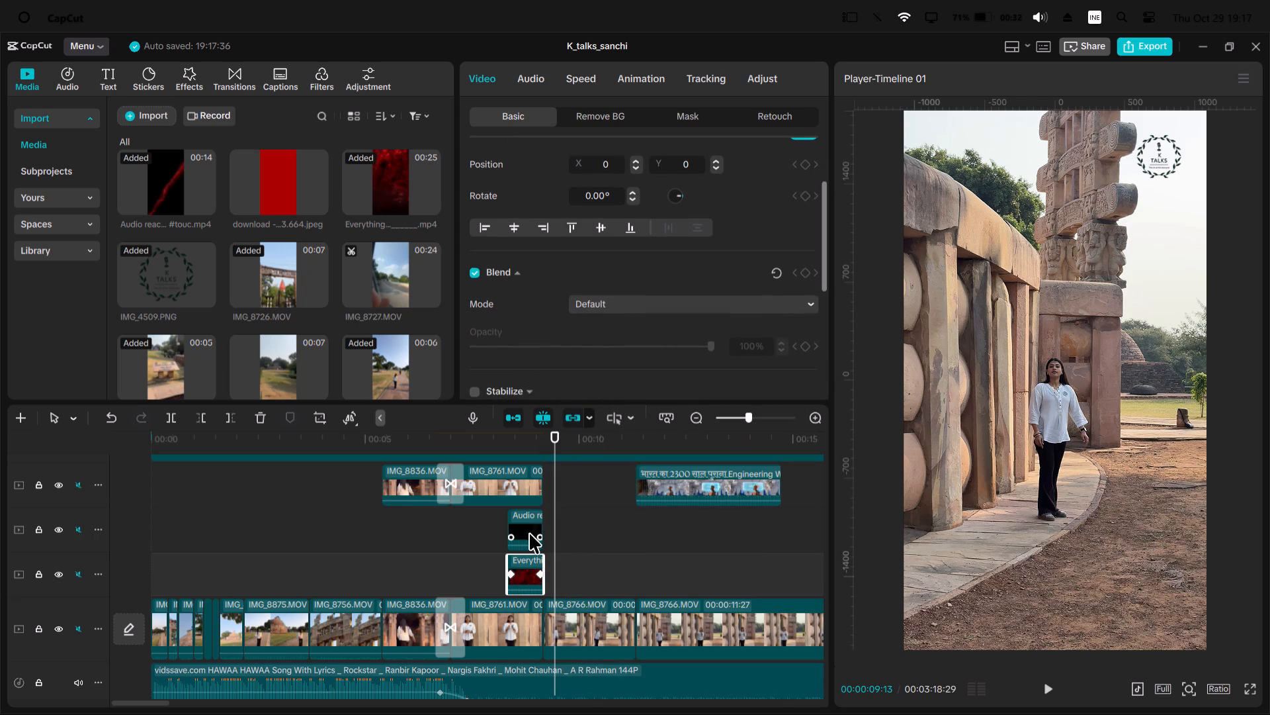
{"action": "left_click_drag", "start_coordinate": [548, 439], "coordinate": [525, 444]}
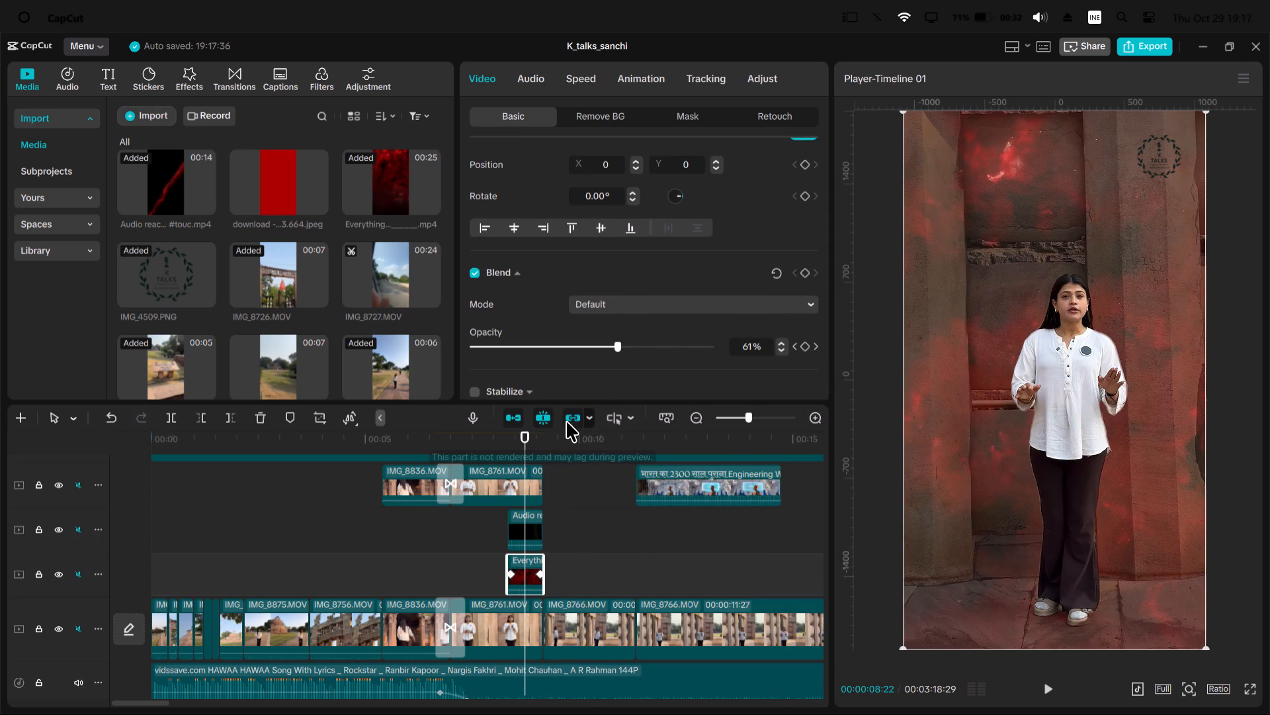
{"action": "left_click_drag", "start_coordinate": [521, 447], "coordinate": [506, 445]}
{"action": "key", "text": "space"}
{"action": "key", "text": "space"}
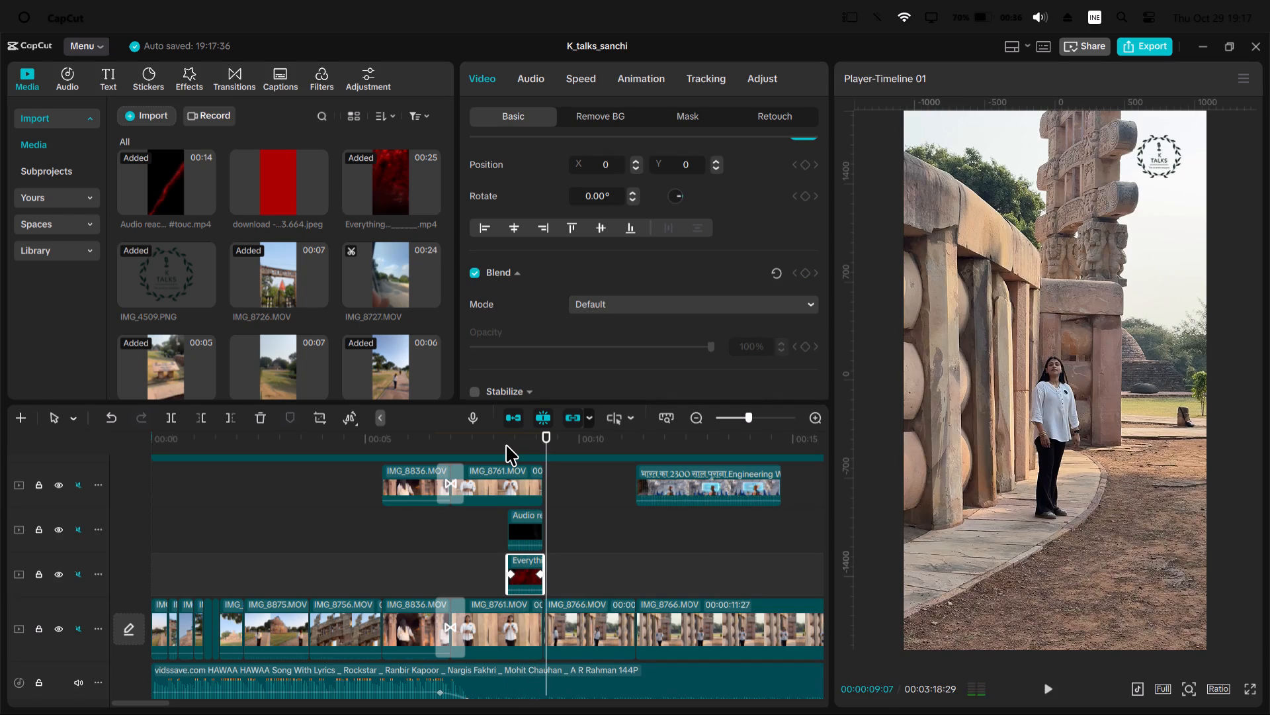
Undo the recent blend, end opacity keyframe and track mute changes, keeping the thunder bolts clip trimmed to the end of IMG_8761.MOV.
{"action": "scroll", "coordinate": [594, 617], "scroll_direction": "up", "scroll_amount": 3, "text": "ctrl"}
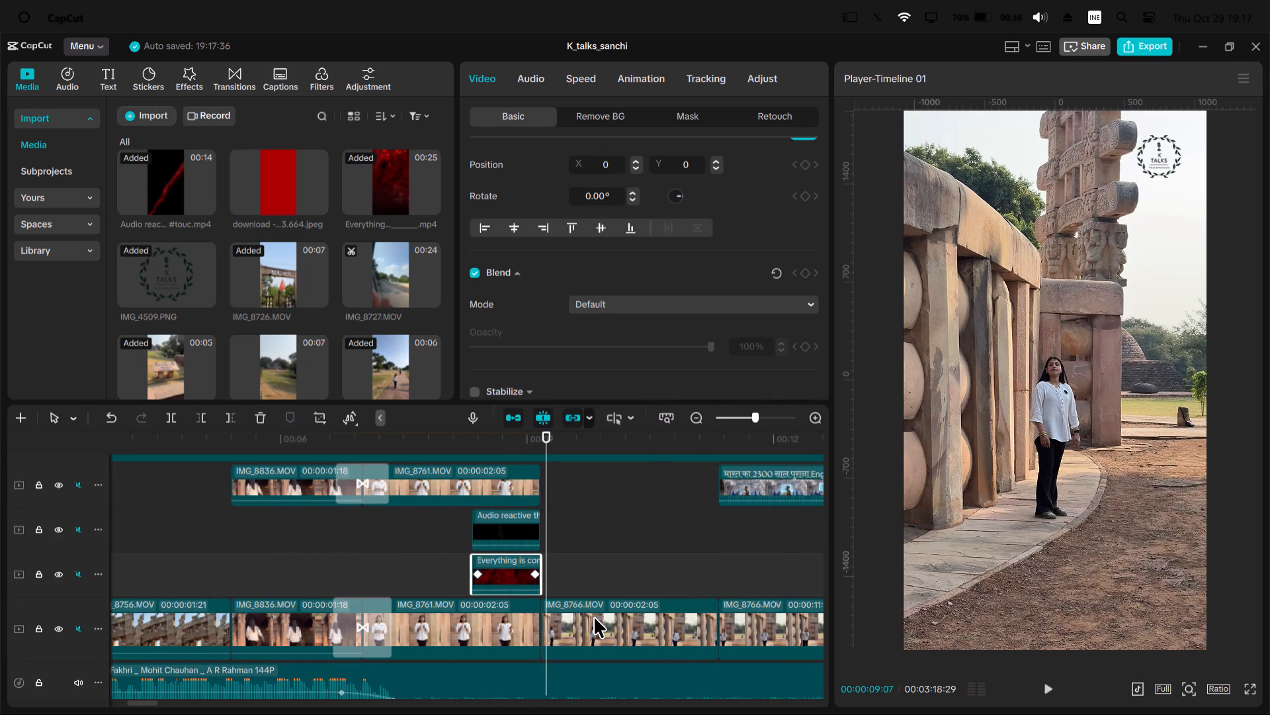
{"action": "key", "text": "ctrl+z"}
{"action": "key", "text": "ctrl+z"}
{"action": "key", "text": "ctrl+z"}
{"action": "key", "text": "ctrl+z"}
{"action": "key", "text": "ctrl+z"}
{"action": "key", "text": "ctrl+z"}
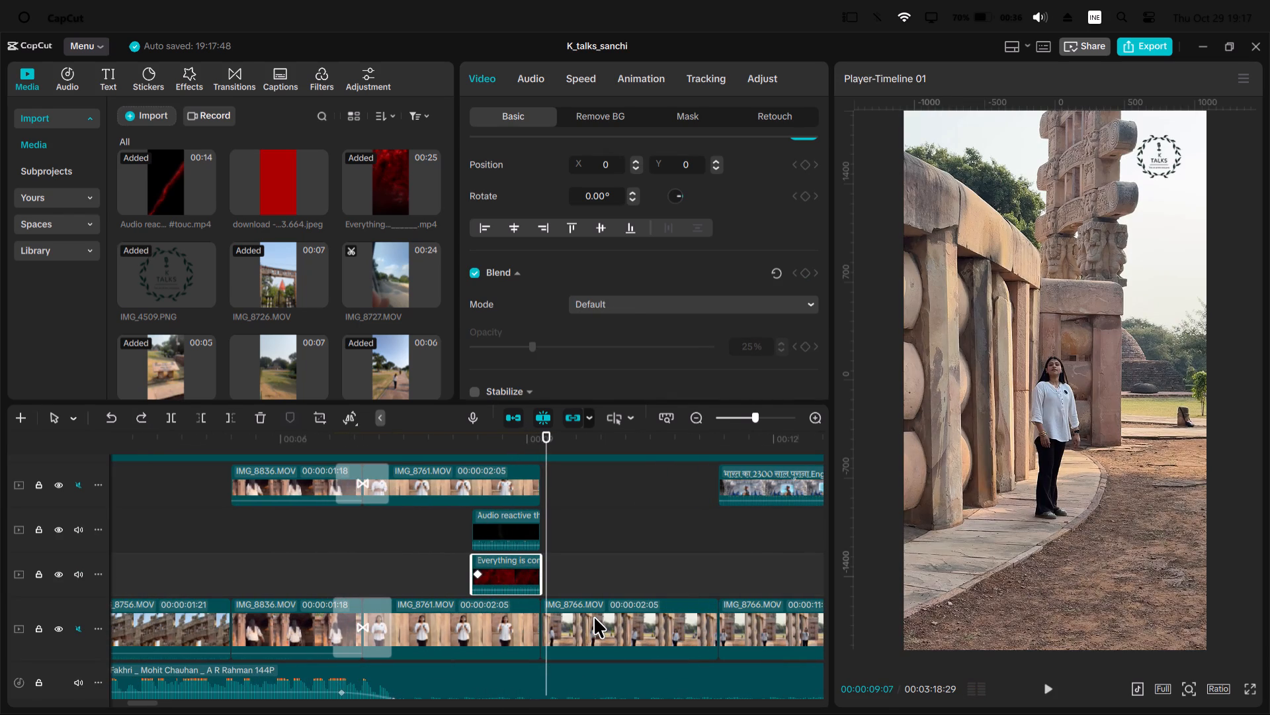
{"action": "key", "text": "ctrl+z"}
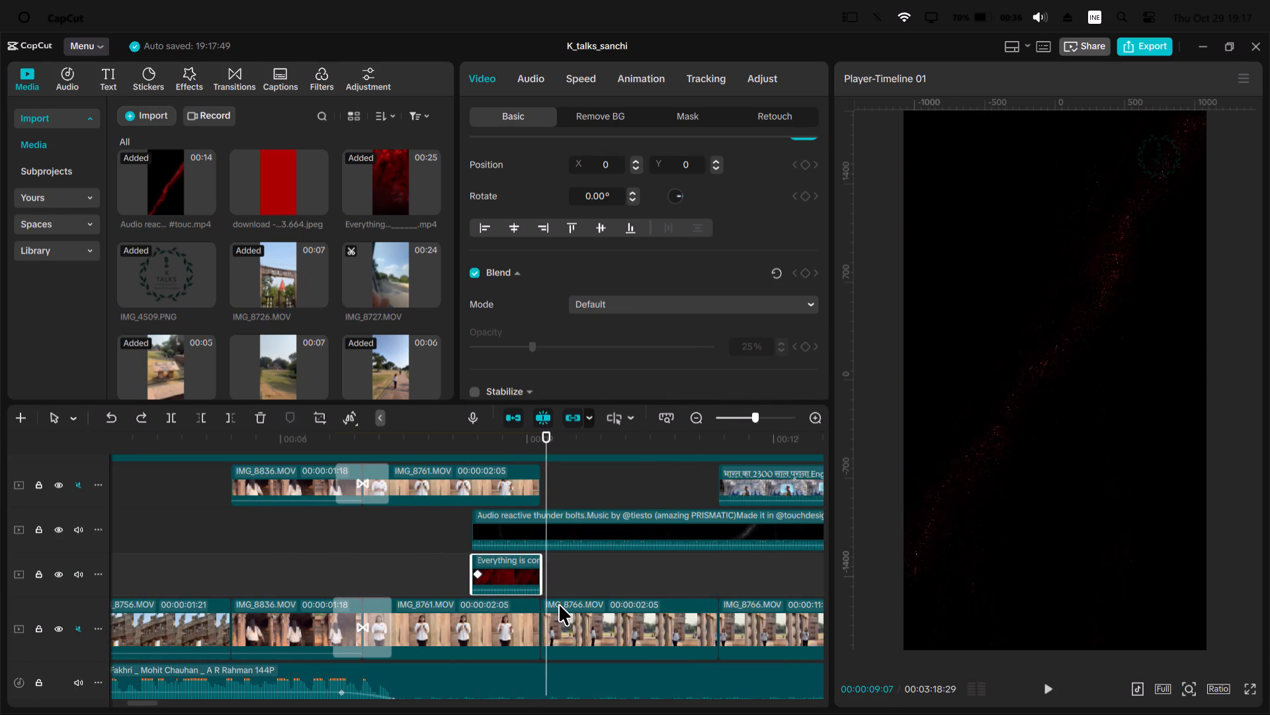
{"action": "key", "text": "ctrl+shift+z"}
Delete the opacity keyframe at the start of the "Everything" clip.
{"action": "left_click", "coordinate": [477, 571]}
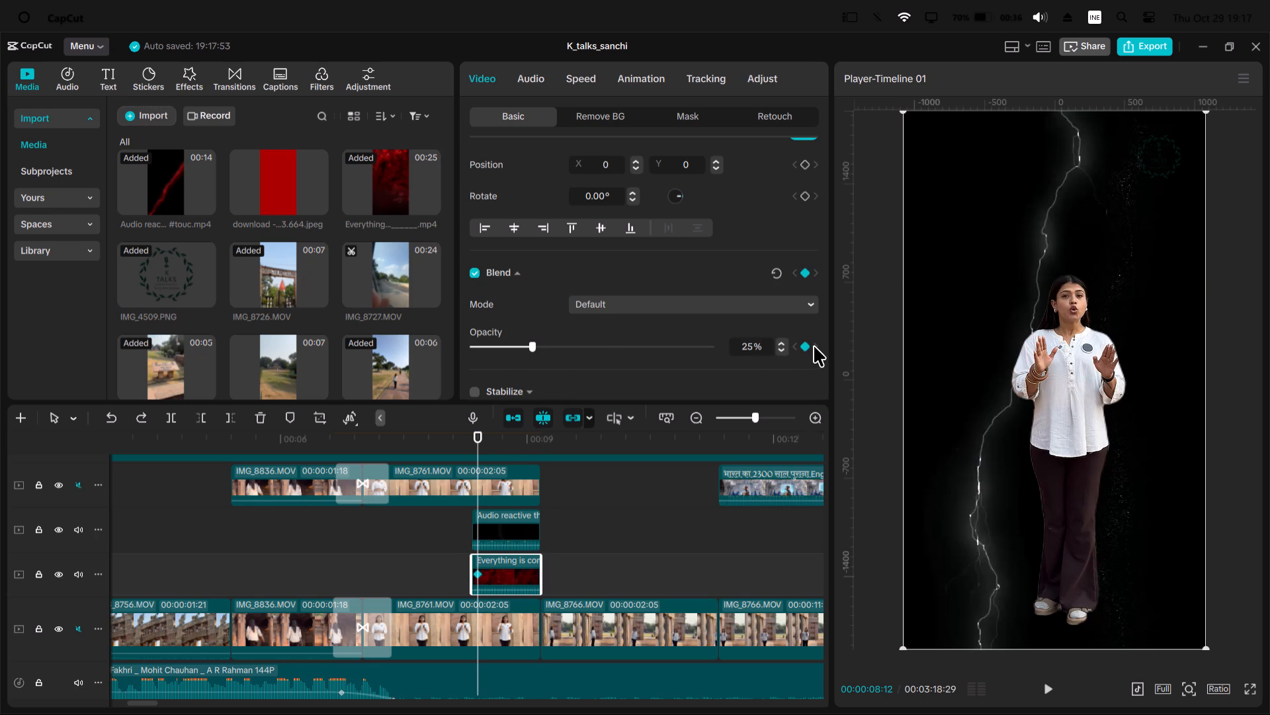
{"action": "left_click", "coordinate": [798, 348]}
{"action": "left_click", "coordinate": [808, 348]}
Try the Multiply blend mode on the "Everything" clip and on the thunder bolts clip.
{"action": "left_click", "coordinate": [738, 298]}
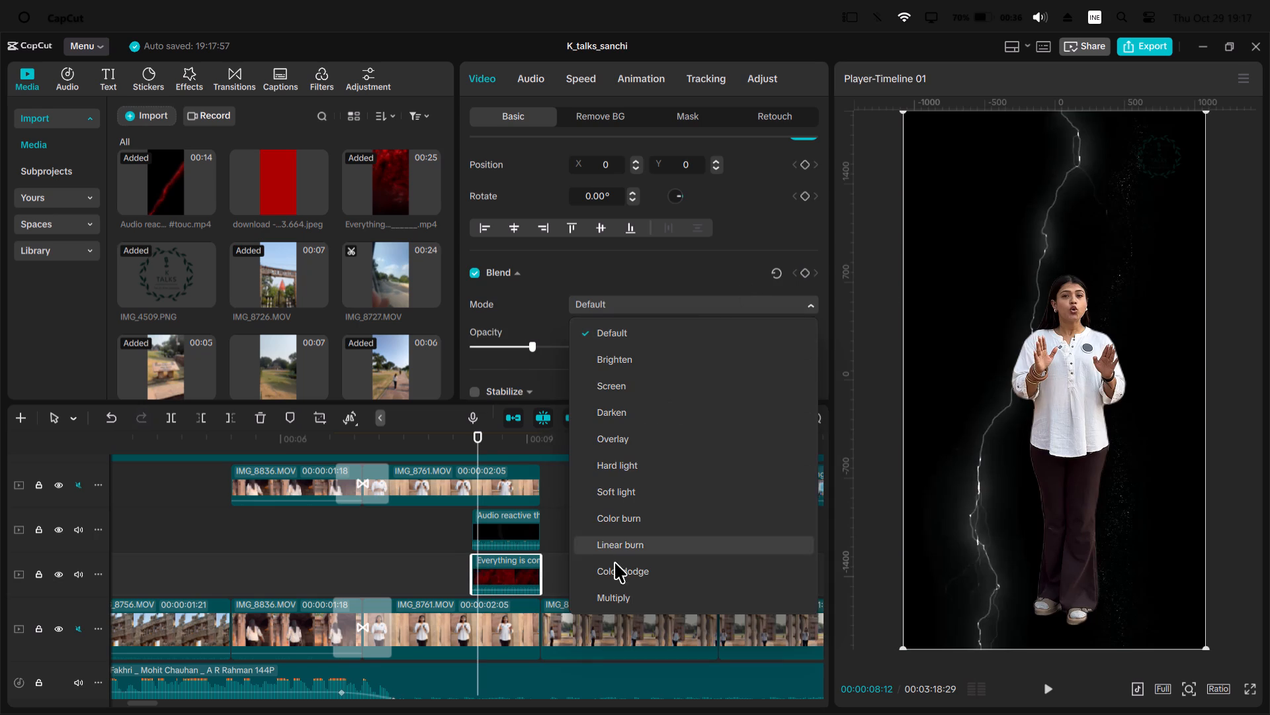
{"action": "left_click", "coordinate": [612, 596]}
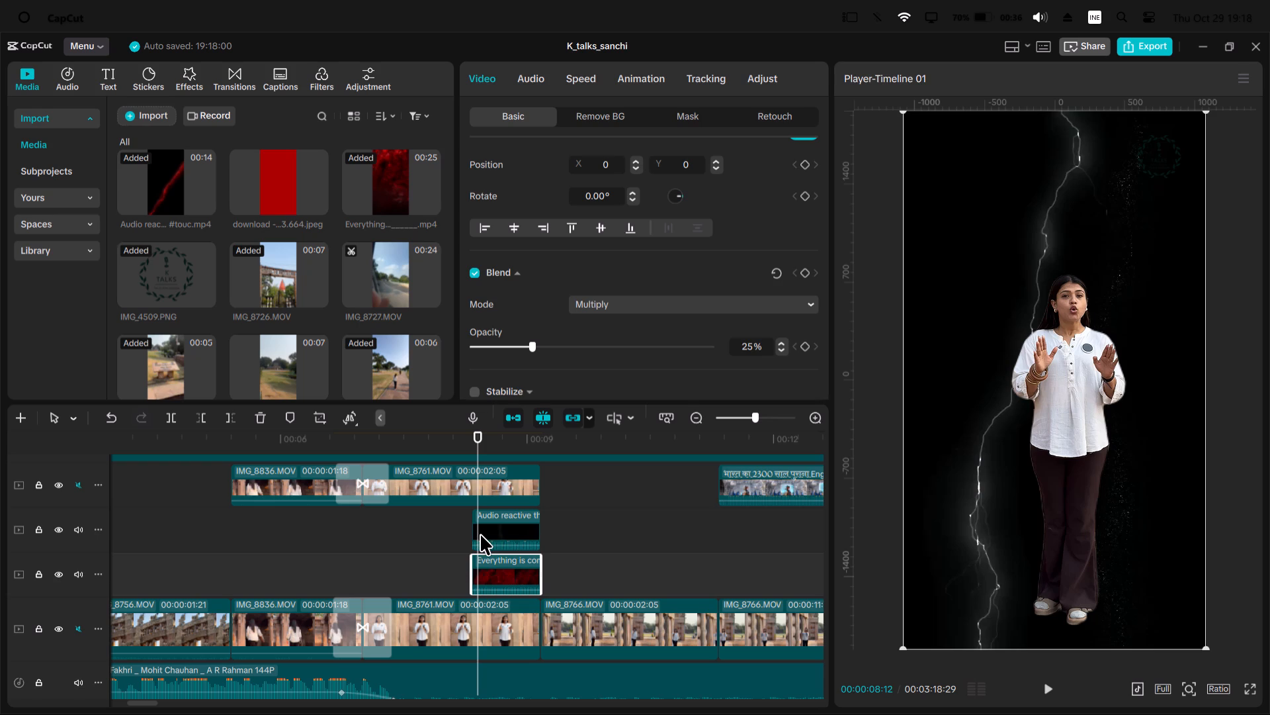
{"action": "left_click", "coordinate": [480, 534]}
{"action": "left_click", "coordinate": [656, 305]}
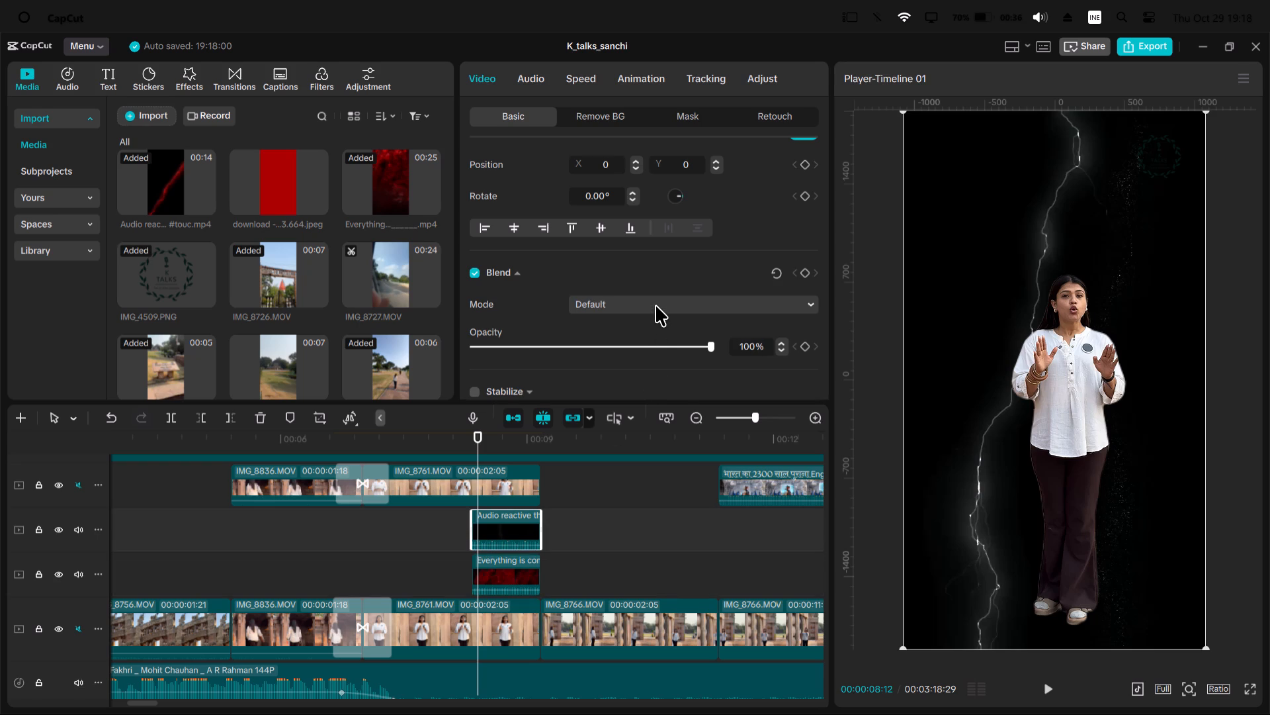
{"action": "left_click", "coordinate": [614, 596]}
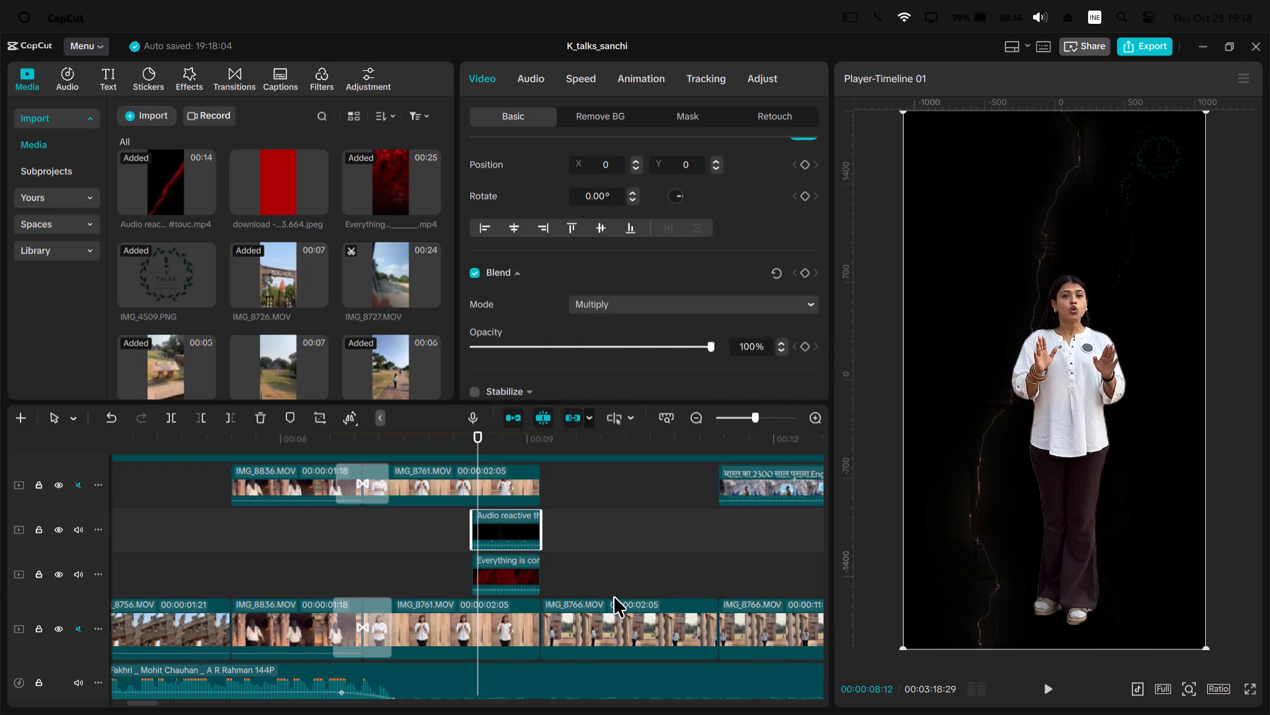
Set the thunder bolts clip's blend mode to Color dodge.
{"action": "left_click", "coordinate": [683, 299]}
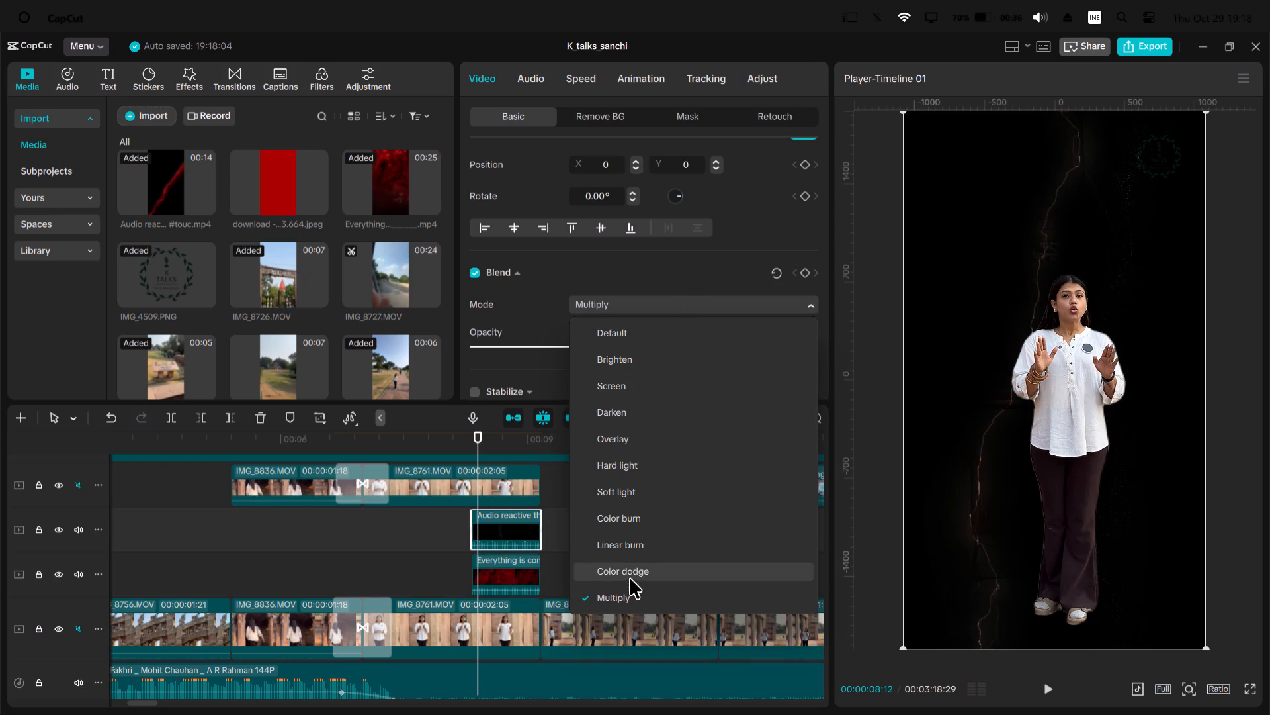
{"action": "left_click", "coordinate": [630, 571]}
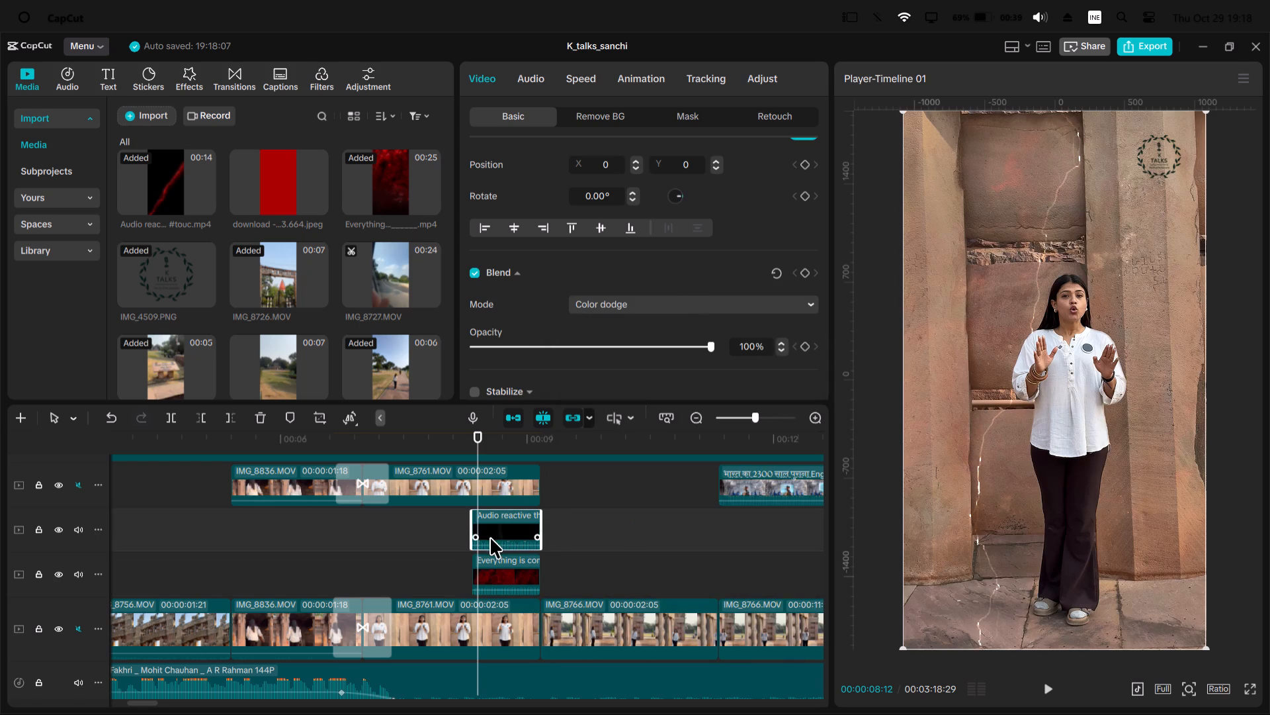
Set the "Everything" clip's blend mode to Color dodge and its opacity to 100%.
{"action": "left_click", "coordinate": [477, 585]}
{"action": "left_click", "coordinate": [605, 301]}
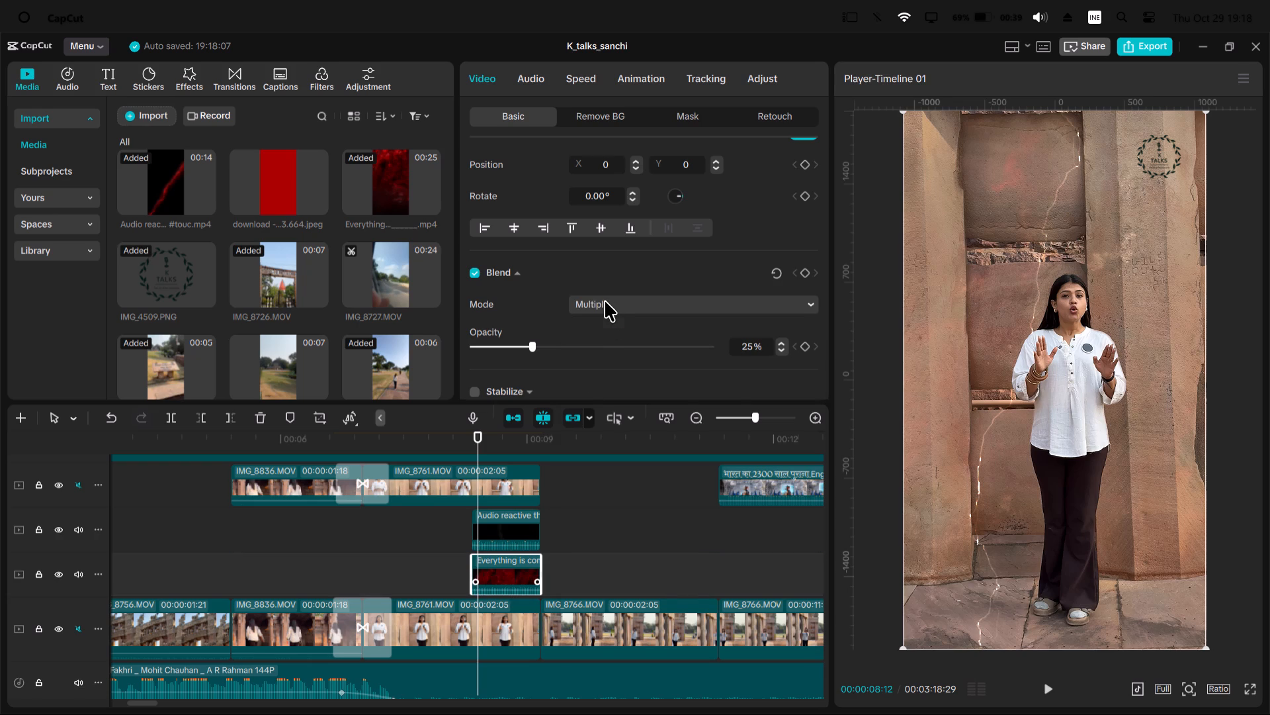
{"action": "left_click", "coordinate": [608, 564]}
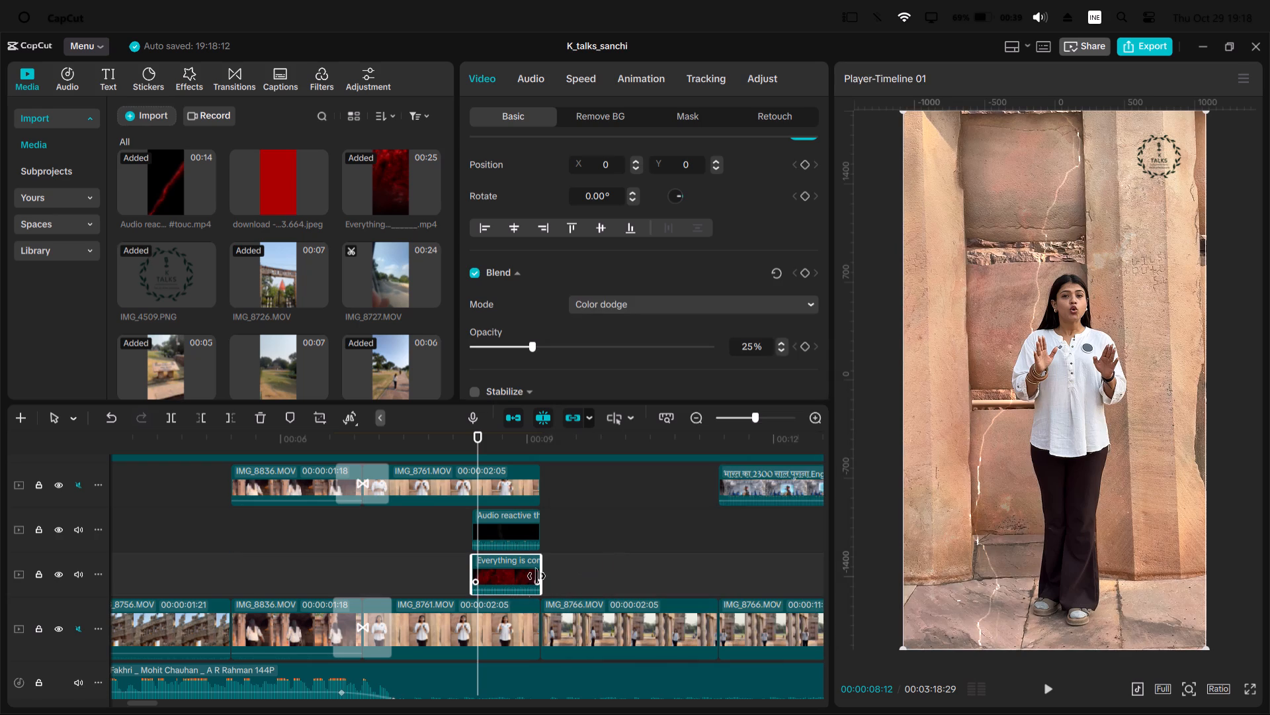
{"action": "left_click_drag", "start_coordinate": [532, 344], "coordinate": [677, 351]}
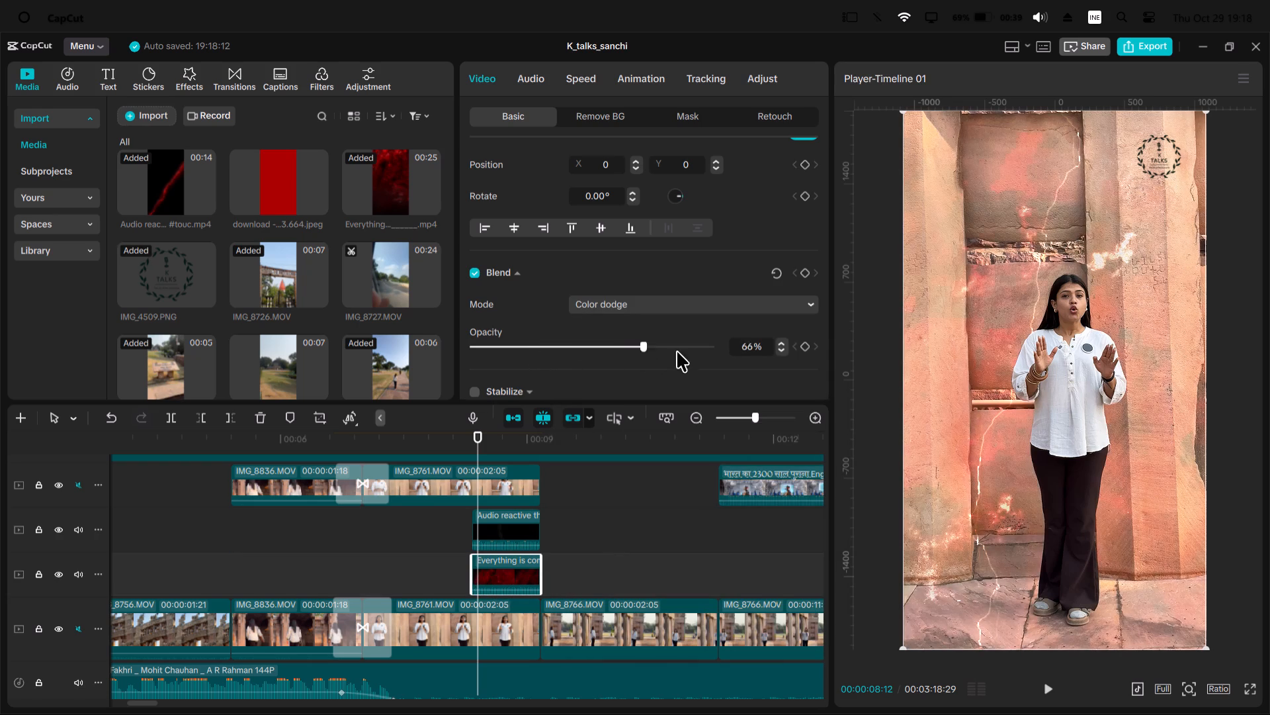
{"action": "left_click_drag", "start_coordinate": [677, 351], "coordinate": [804, 352]}
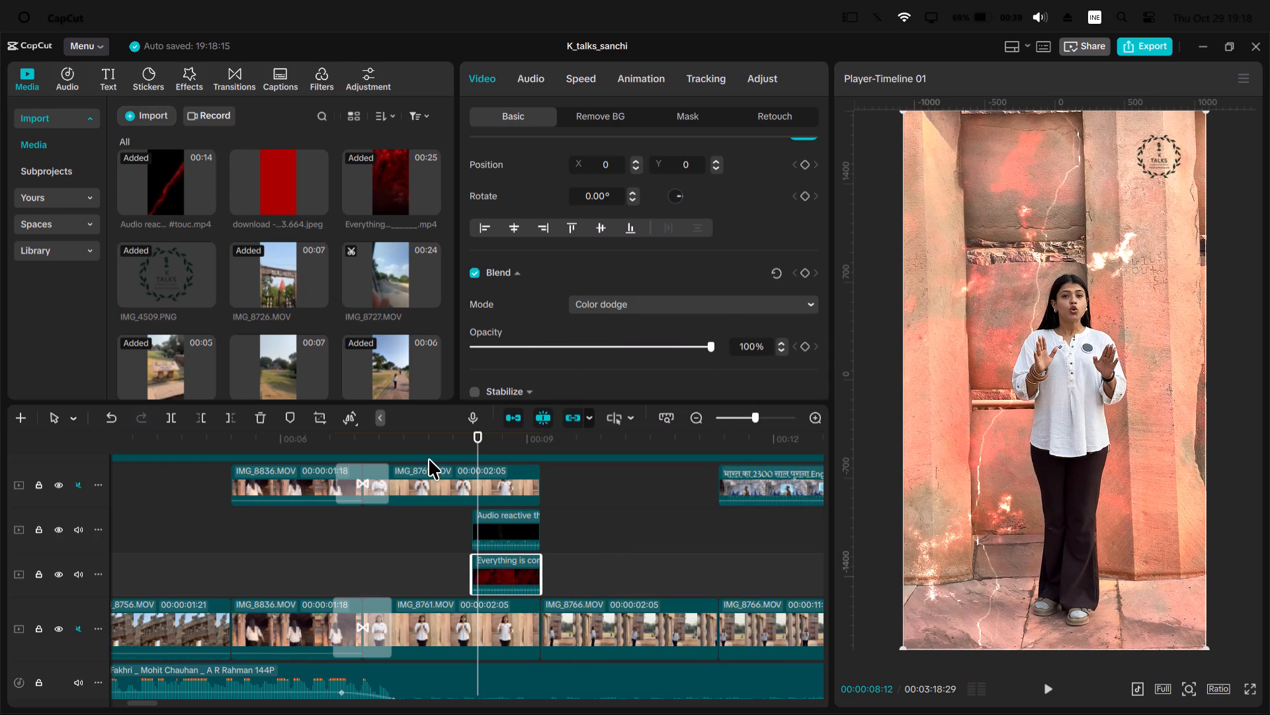
Play back the overlay section from within IMG_8761.MOV twice to check the two blended clips.
{"action": "double_click", "coordinate": [429, 459]}
{"action": "key", "text": "space"}
{"action": "key", "text": "space"}
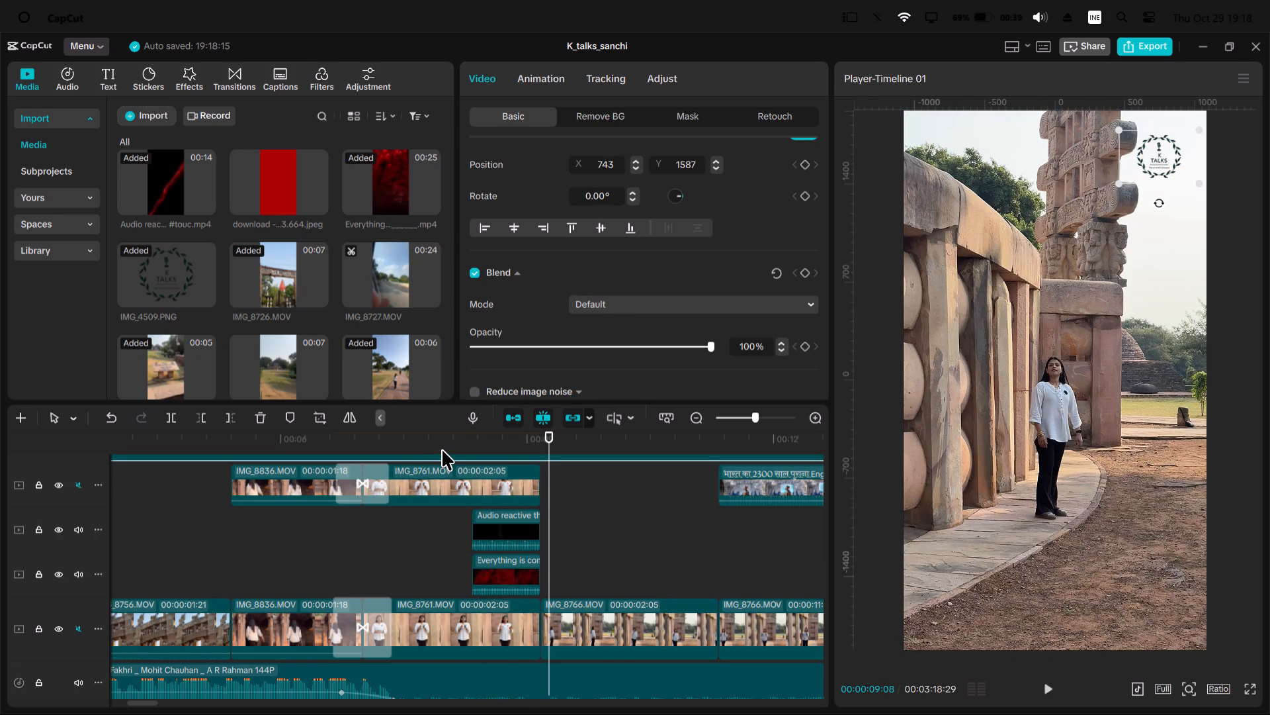
{"action": "left_click", "coordinate": [442, 450]}
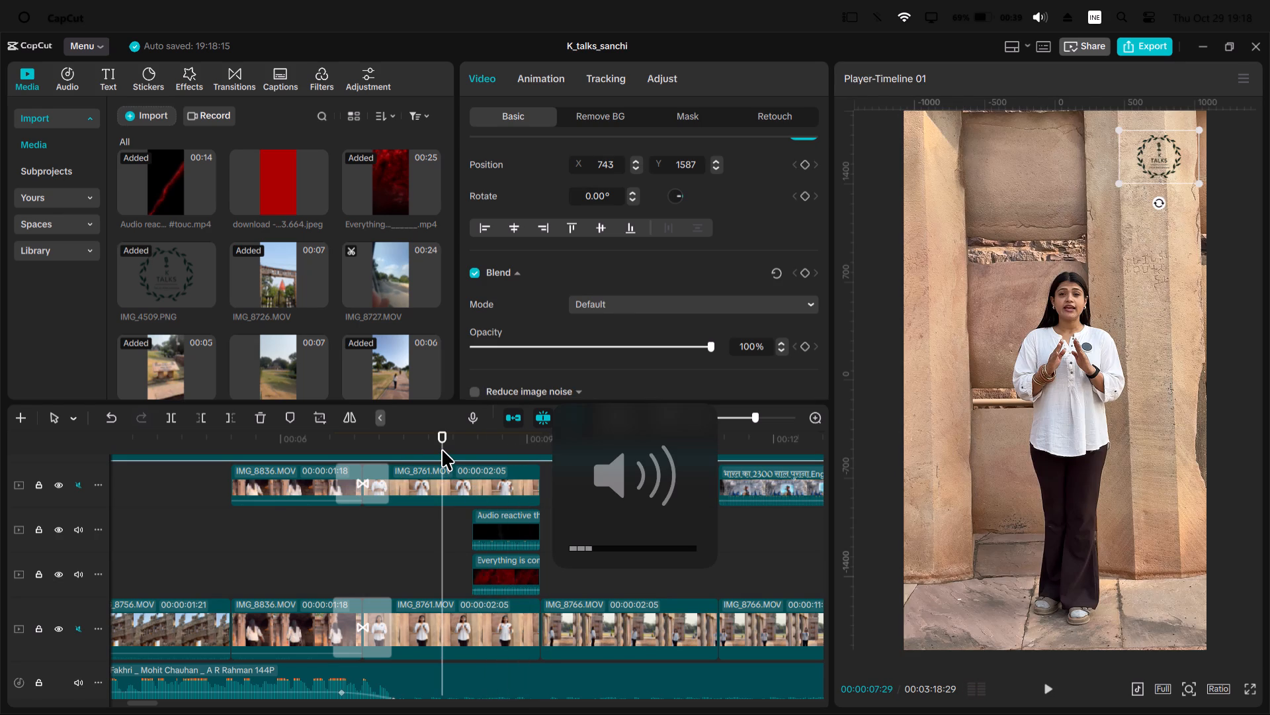
{"action": "key", "text": "space"}
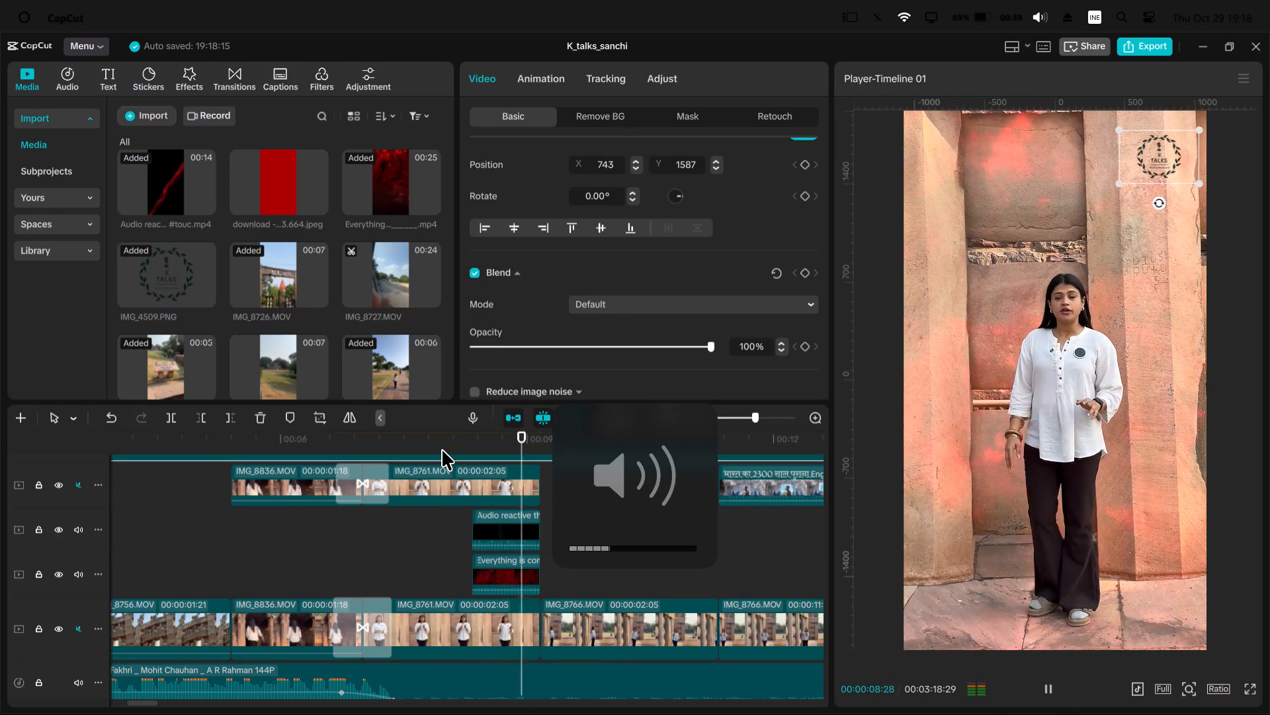
{"action": "key", "text": "space"}
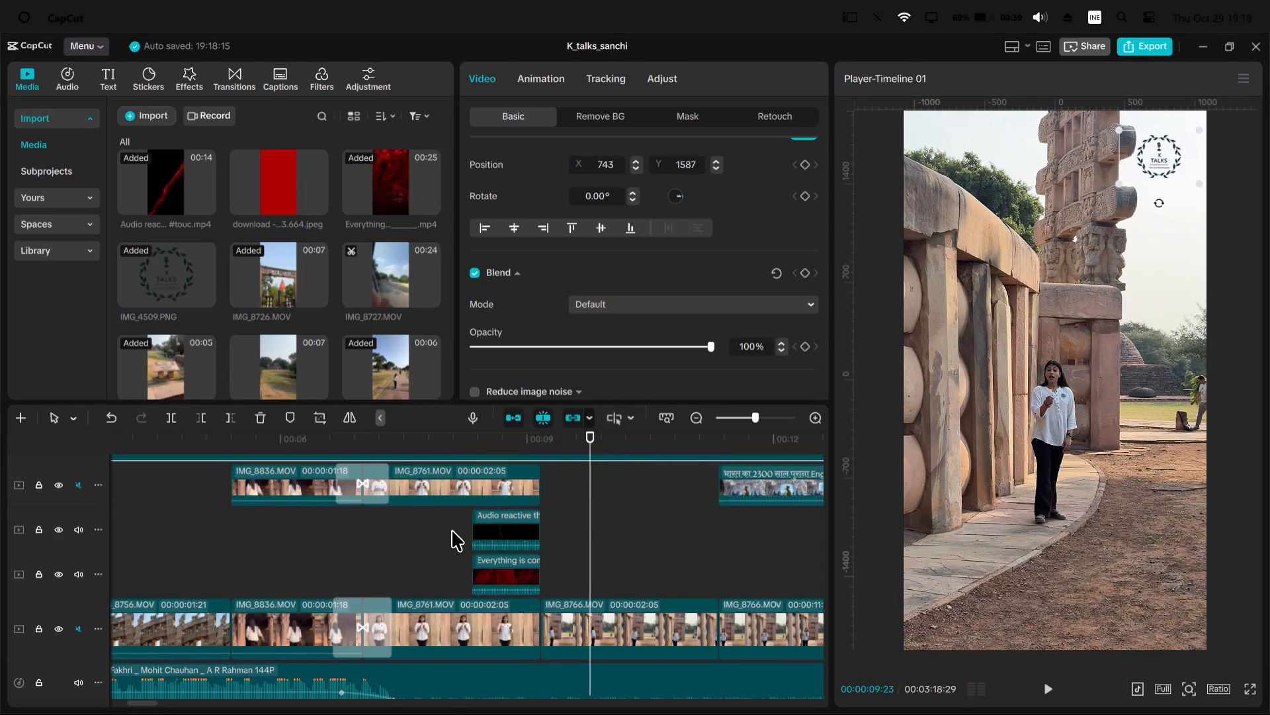
Move both overlay clips together to start earlier over IMG_8761.MOV and extend their ends to where that clip ends.
{"action": "left_click_drag", "start_coordinate": [452, 530], "coordinate": [493, 565]}
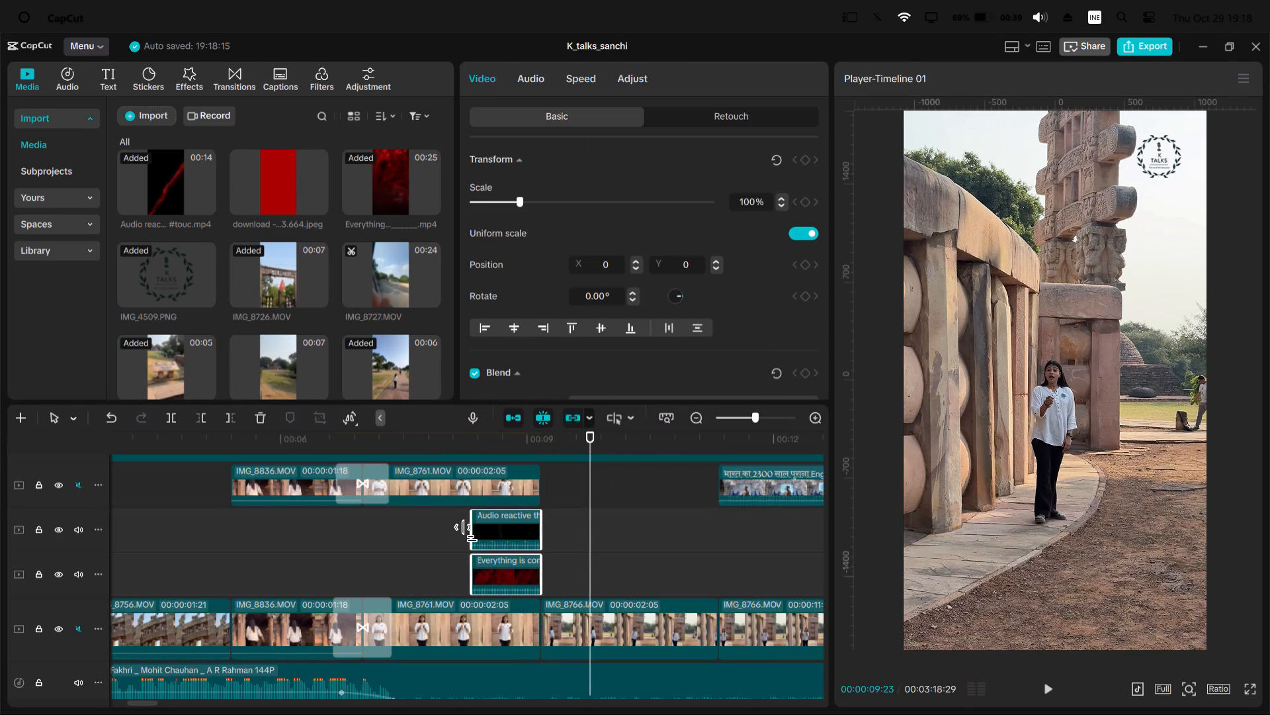
{"action": "left_click_drag", "start_coordinate": [475, 533], "coordinate": [406, 526]}
{"action": "left_click_drag", "start_coordinate": [515, 527], "coordinate": [460, 528]}
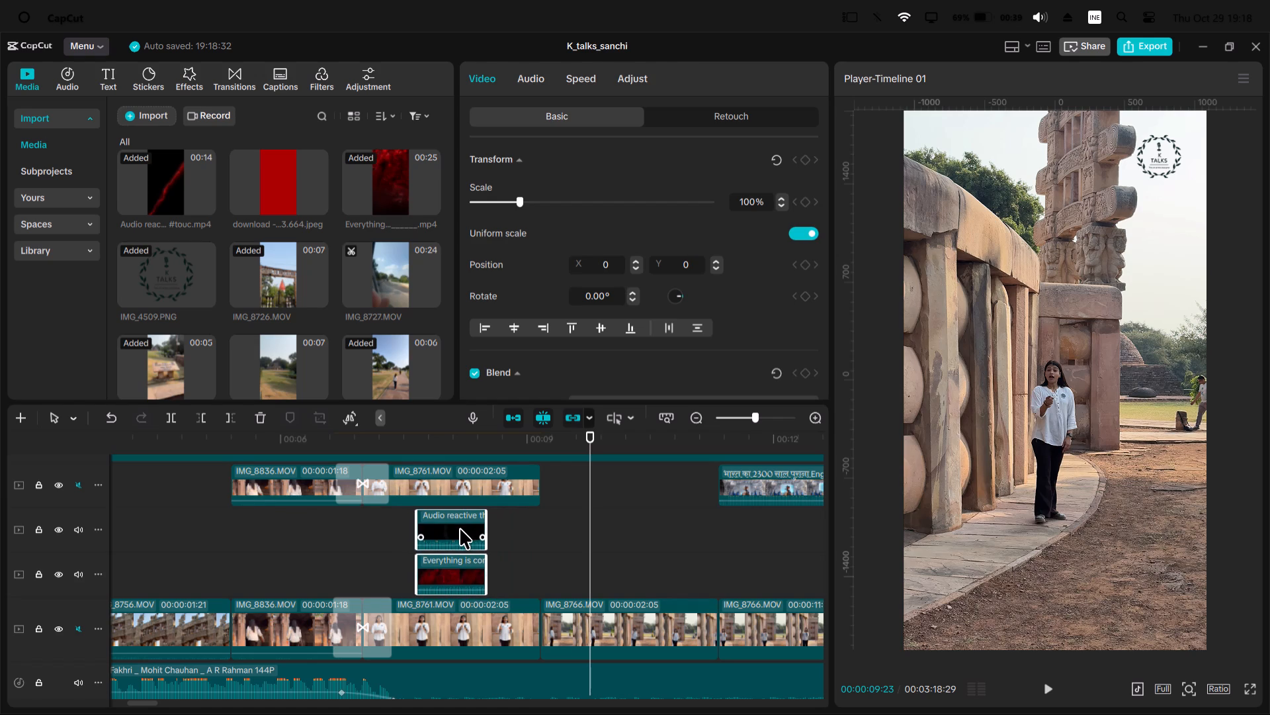
{"action": "left_click_drag", "start_coordinate": [489, 531], "coordinate": [544, 549]}
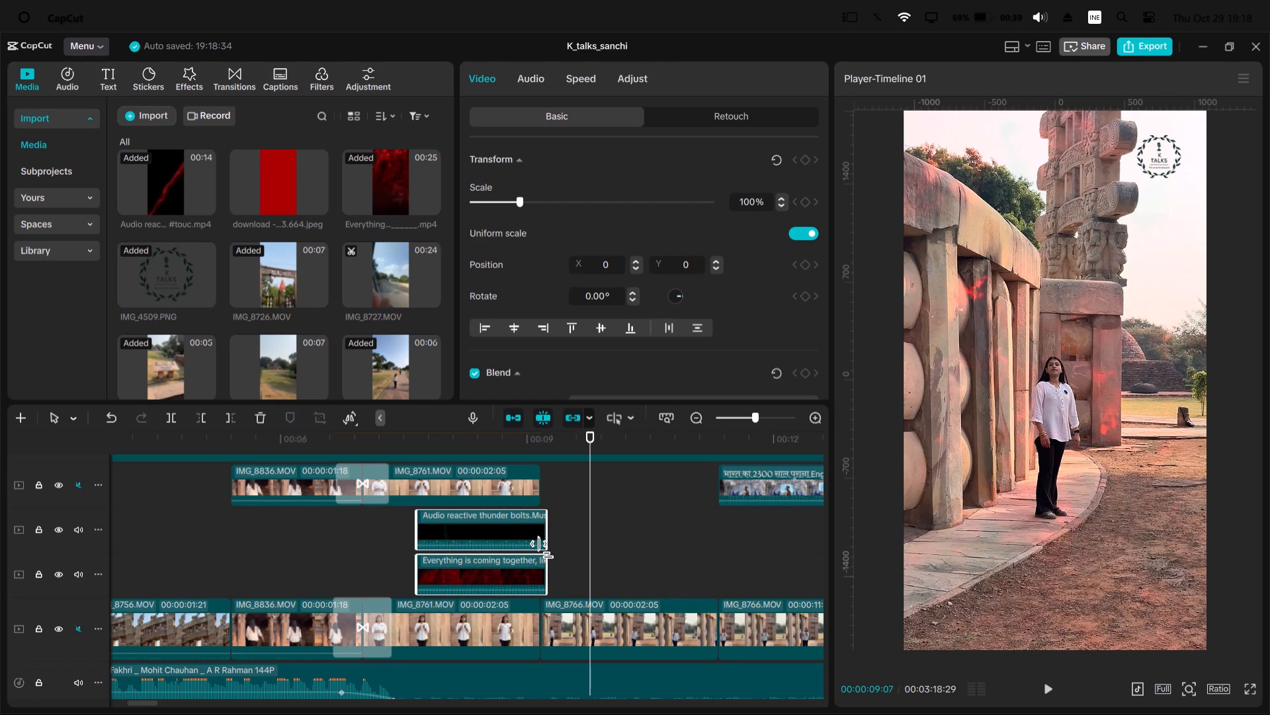
{"action": "left_click_drag", "start_coordinate": [544, 549], "coordinate": [535, 549]}
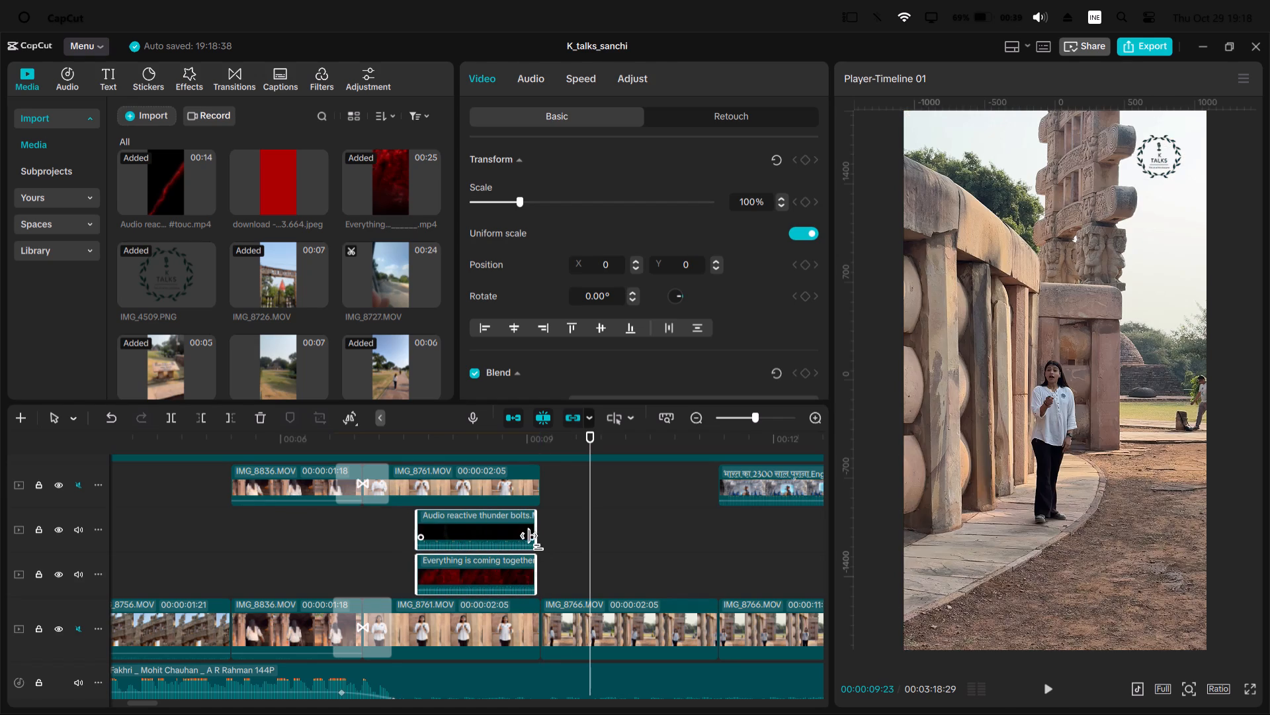
{"action": "left_click", "coordinate": [537, 543]}
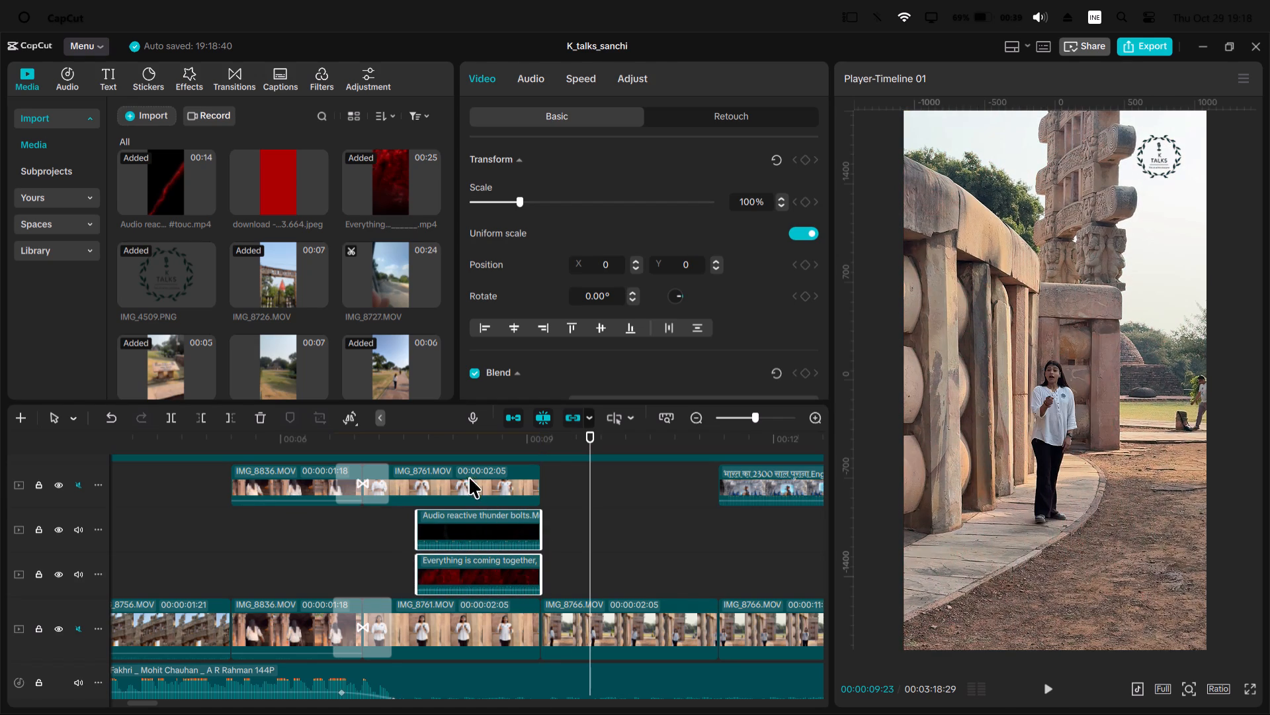
Play back the section from the overlays' new start point to check their timing.
{"action": "double_click", "coordinate": [414, 446]}
{"action": "key", "text": "space"}
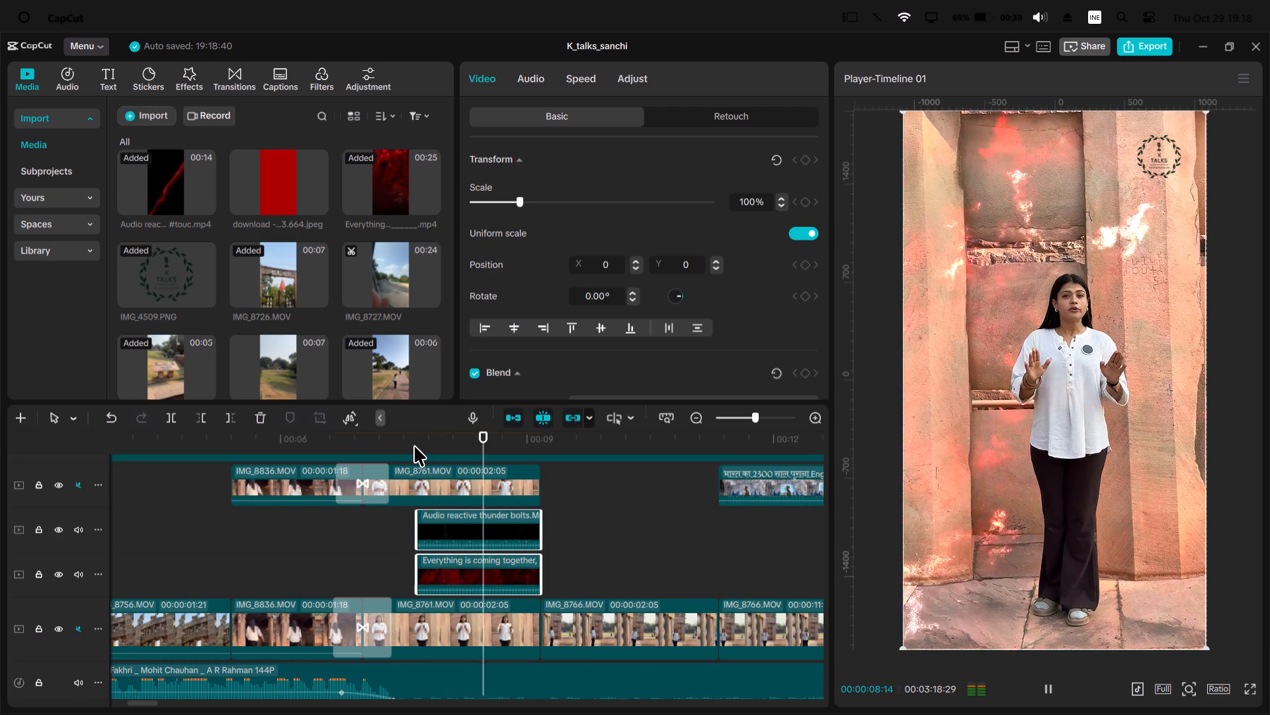
{"action": "key", "text": "space"}
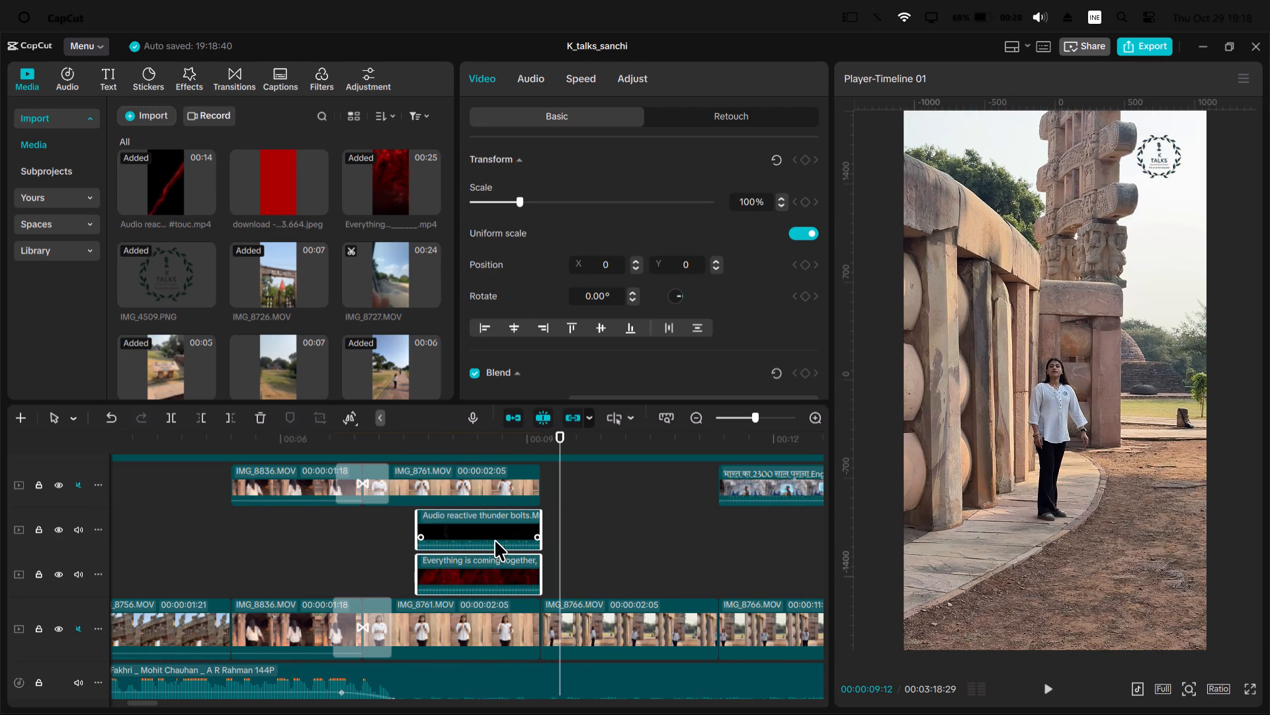
Mute the track holding the thunder bolts clip.
{"action": "left_click", "coordinate": [71, 532]}
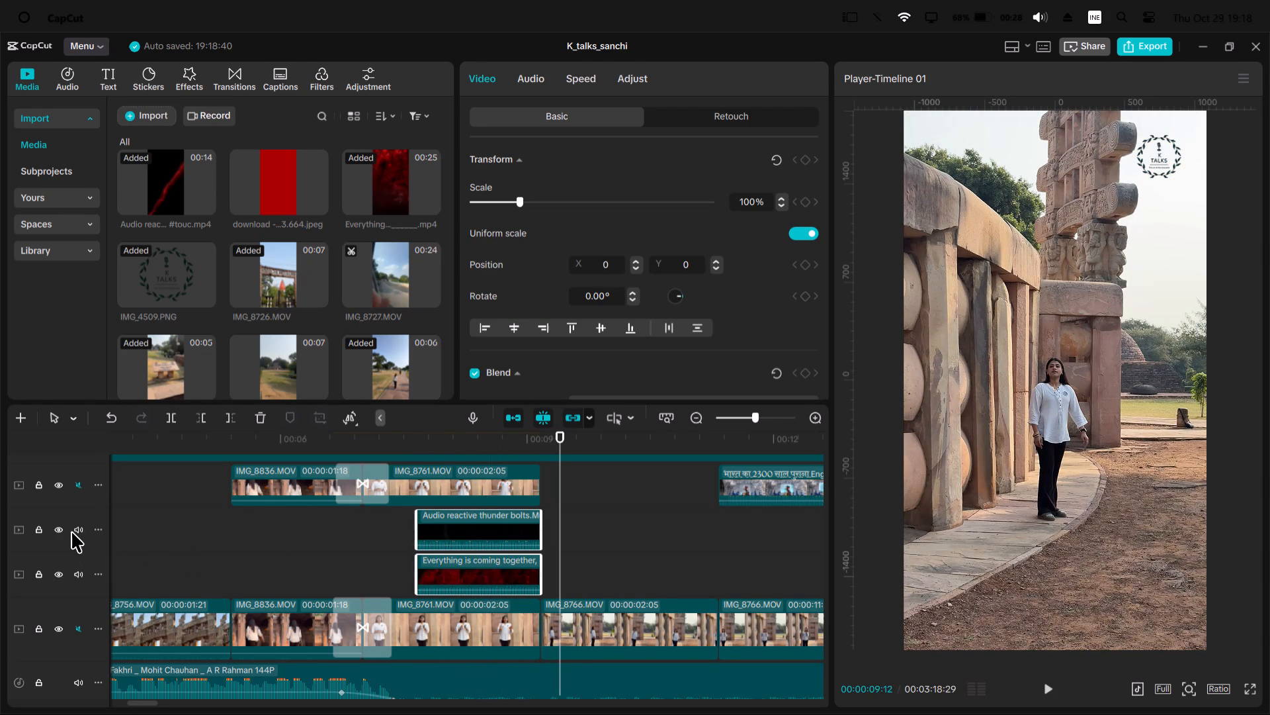
{"action": "left_click", "coordinate": [79, 532]}
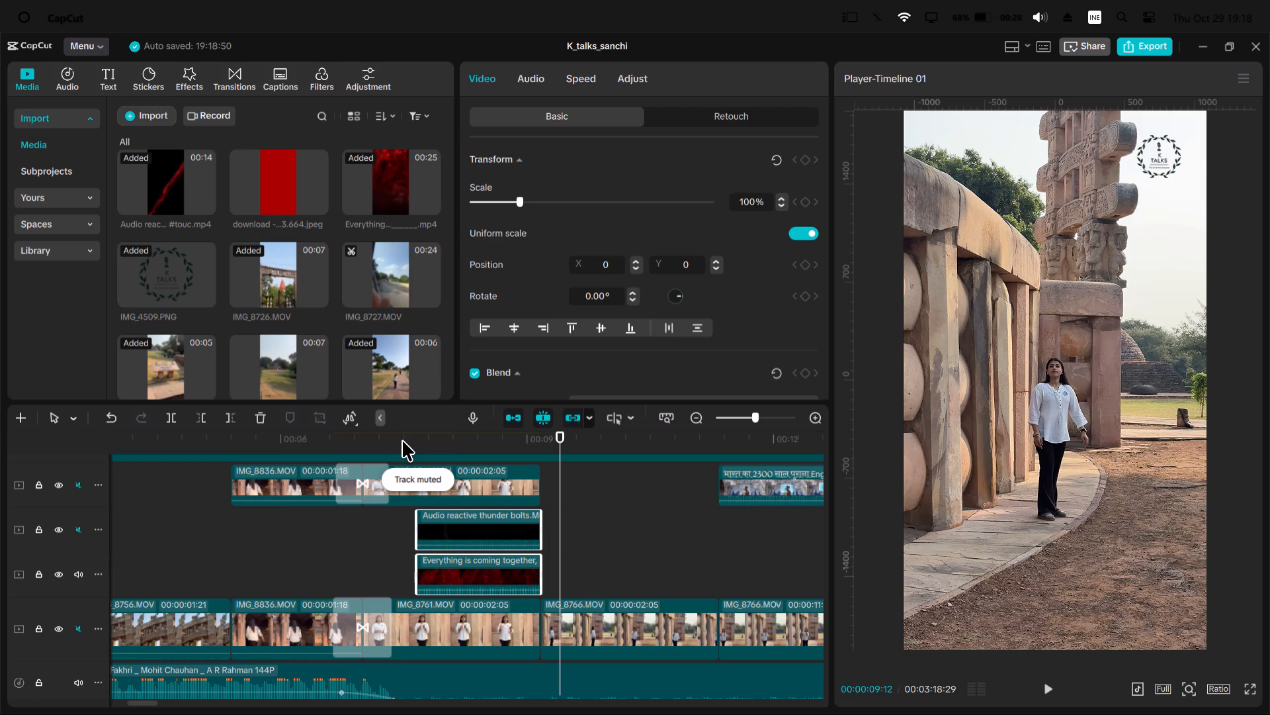
Play back the IMG_8761.MOV section from just before the extended overlay clips.
{"action": "double_click", "coordinate": [402, 440]}
{"action": "key", "text": "space"}
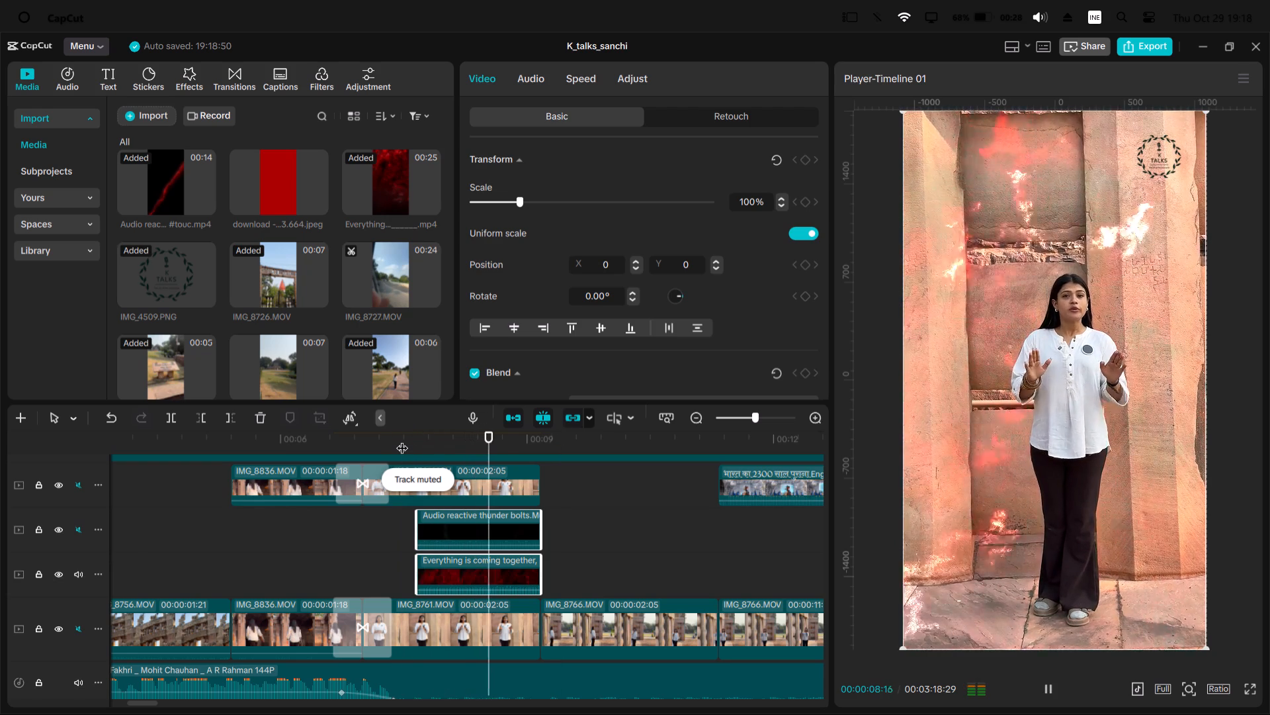
{"action": "key", "text": "space"}
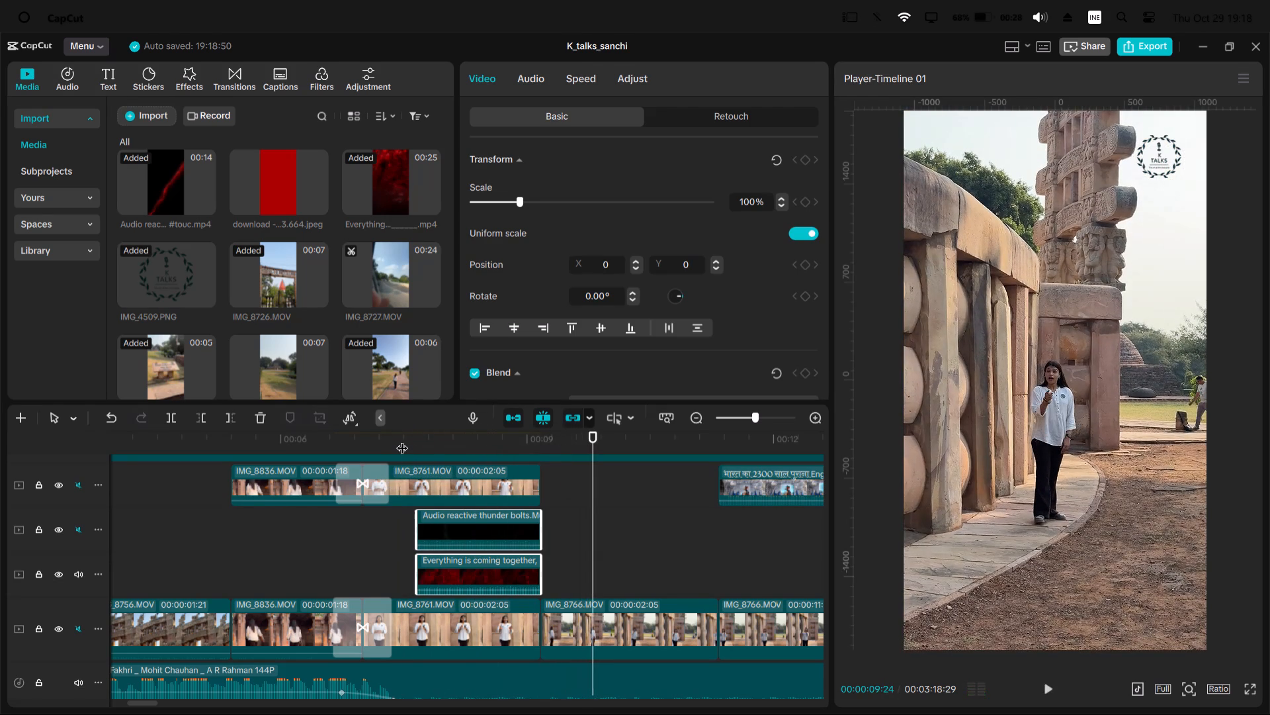
Undo the track mute and the earlier repositioning and extension of the two overlay clips.
{"action": "key", "text": "ctrl+z"}
{"action": "key", "text": "ctrl+z"}
{"action": "key", "text": "ctrl+z"}
{"action": "key", "text": "ctrl+z"}
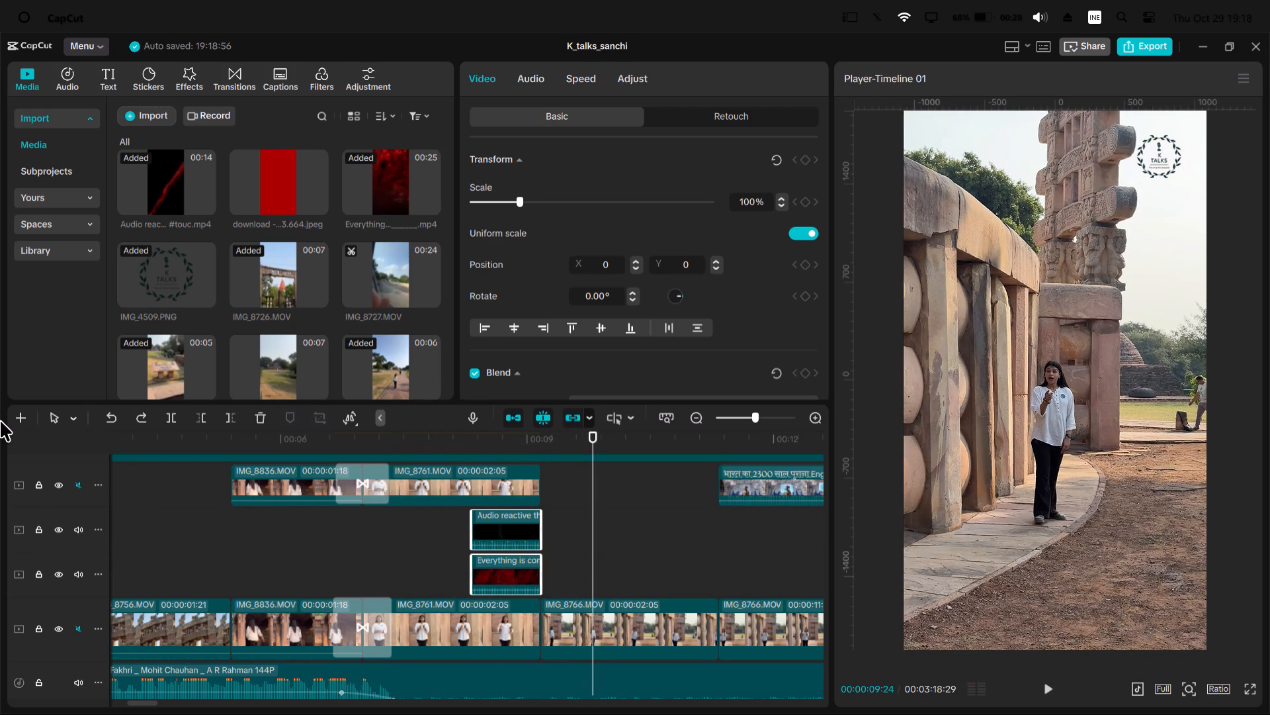
Mute both tracks holding the thunder bolts and Everything is coming together overlay clips.
{"action": "left_click", "coordinate": [77, 536]}
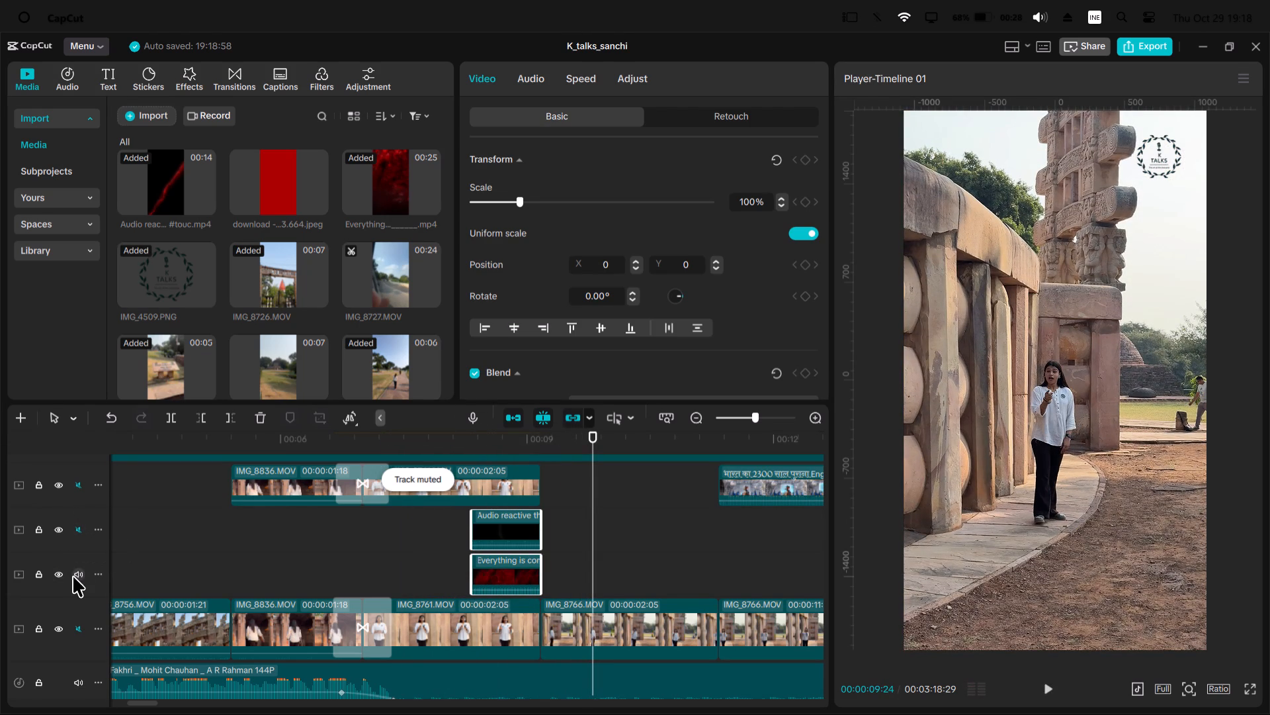
{"action": "left_click", "coordinate": [73, 576]}
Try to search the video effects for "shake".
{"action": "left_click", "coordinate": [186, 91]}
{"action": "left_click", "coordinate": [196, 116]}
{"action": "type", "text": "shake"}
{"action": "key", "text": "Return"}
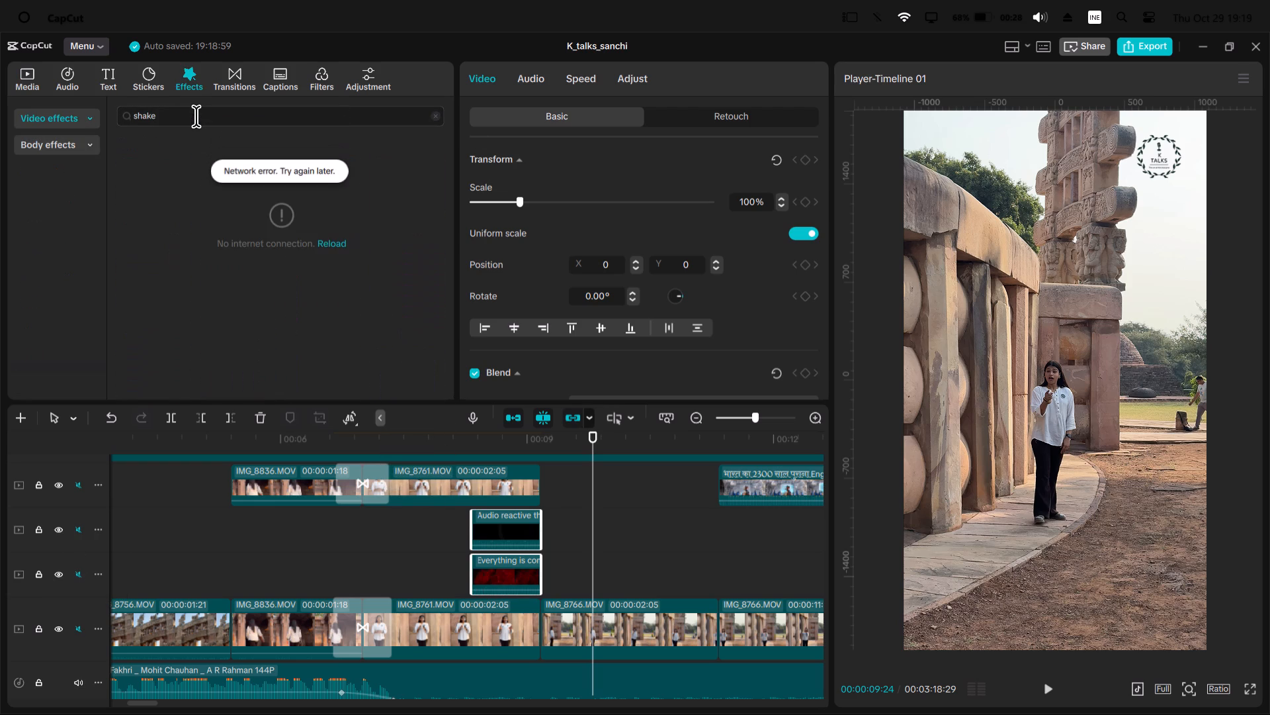
Close the K_talks_sanchi project and exit CapCut.
{"action": "left_click", "coordinate": [1253, 52]}
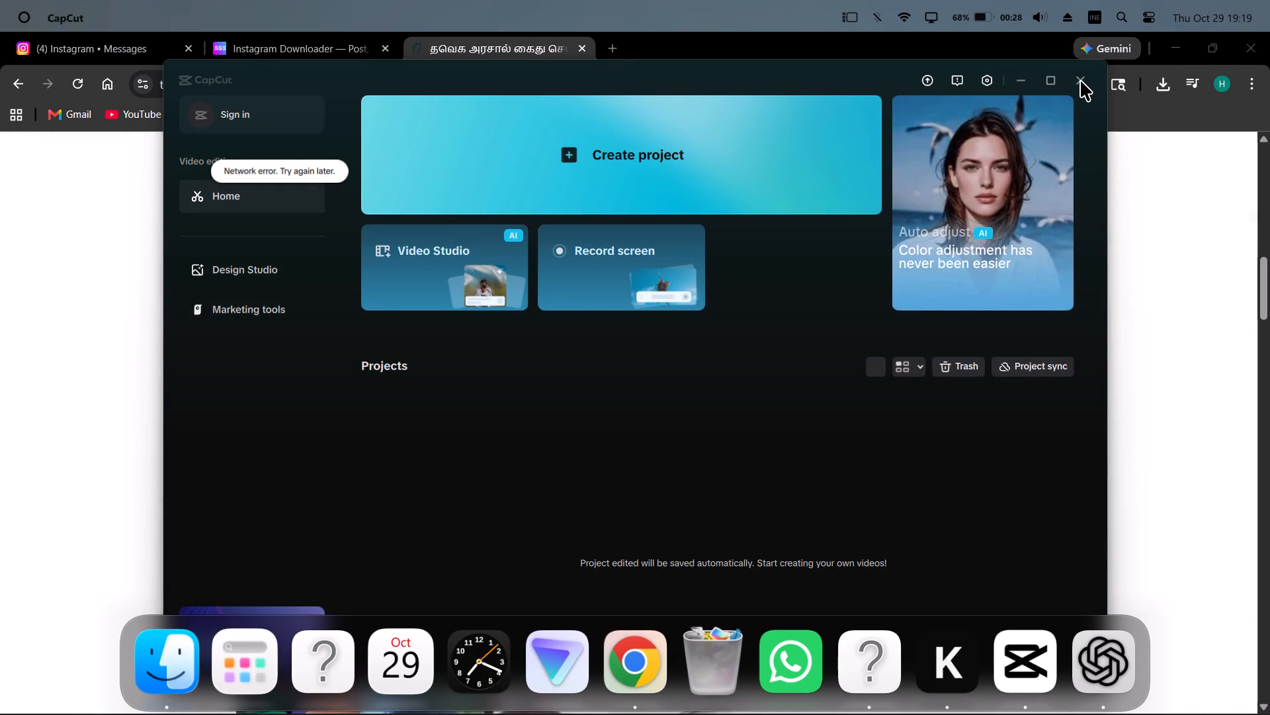
{"action": "left_click", "coordinate": [1080, 80]}
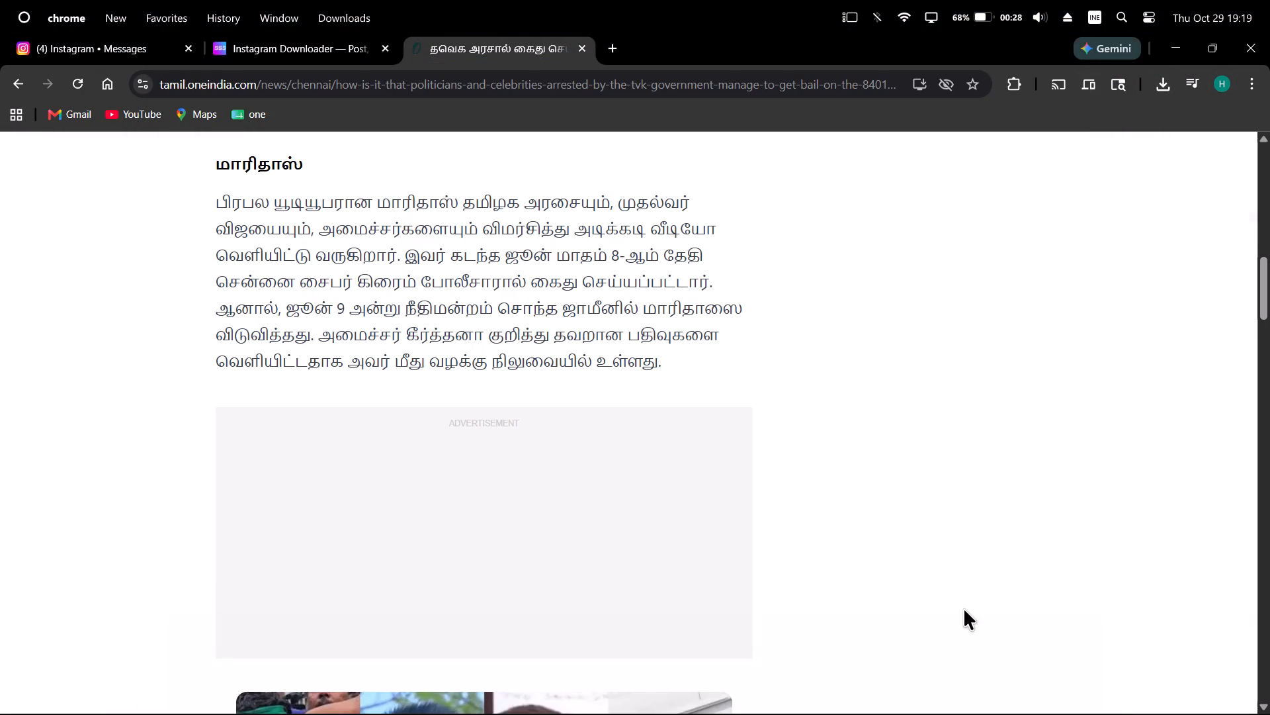
Launch Proton VPN, check its connection status, and dismiss its window.
{"action": "type", "text": "vp"}
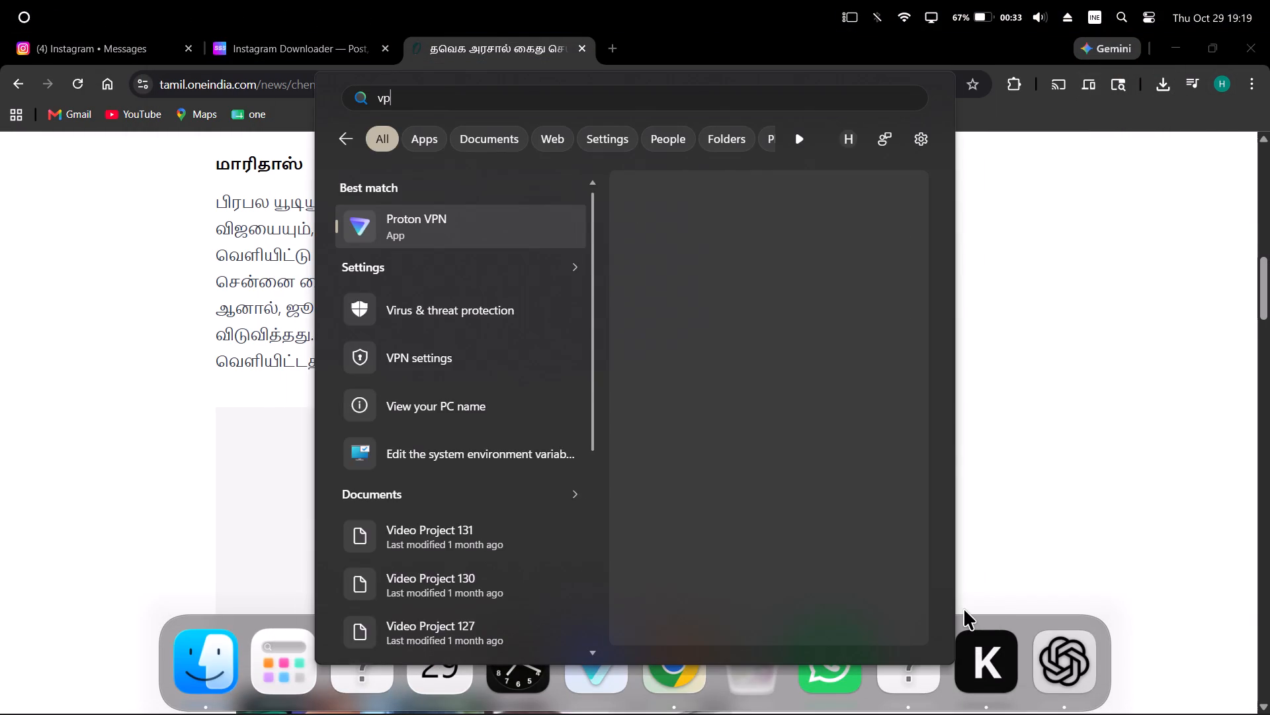
{"action": "key", "text": "Return"}
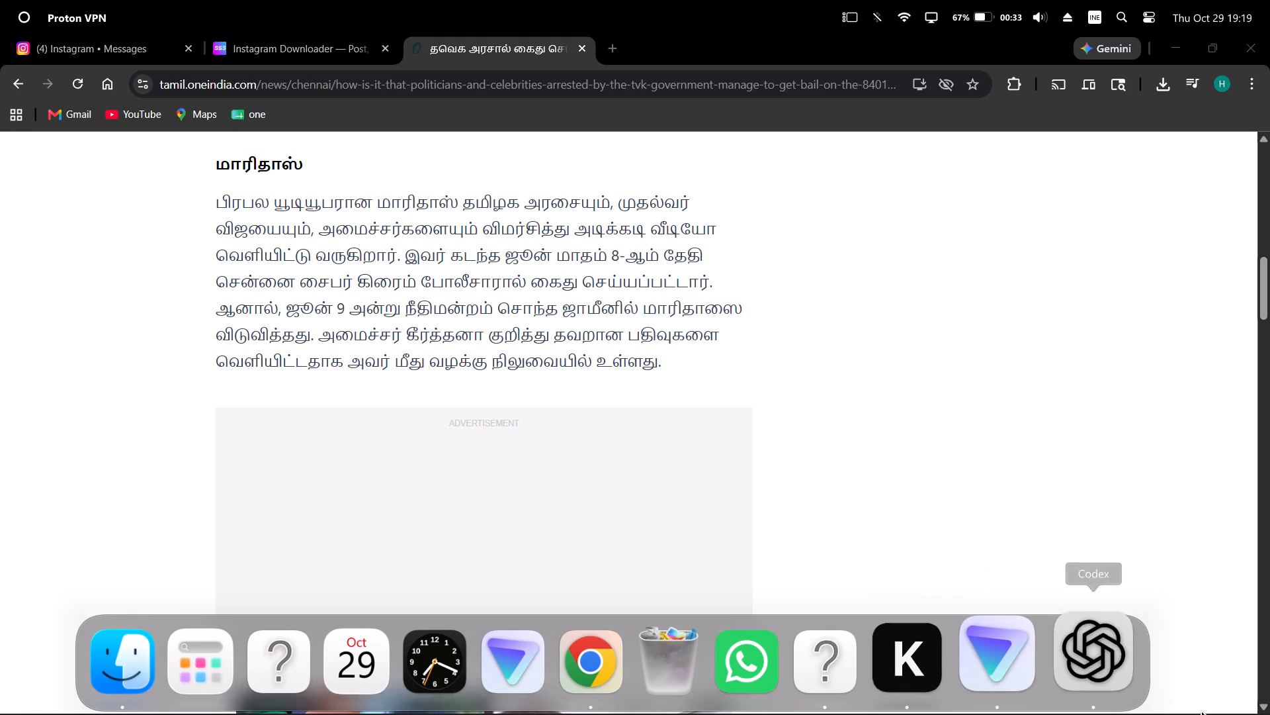
{"action": "left_click", "coordinate": [1046, 650]}
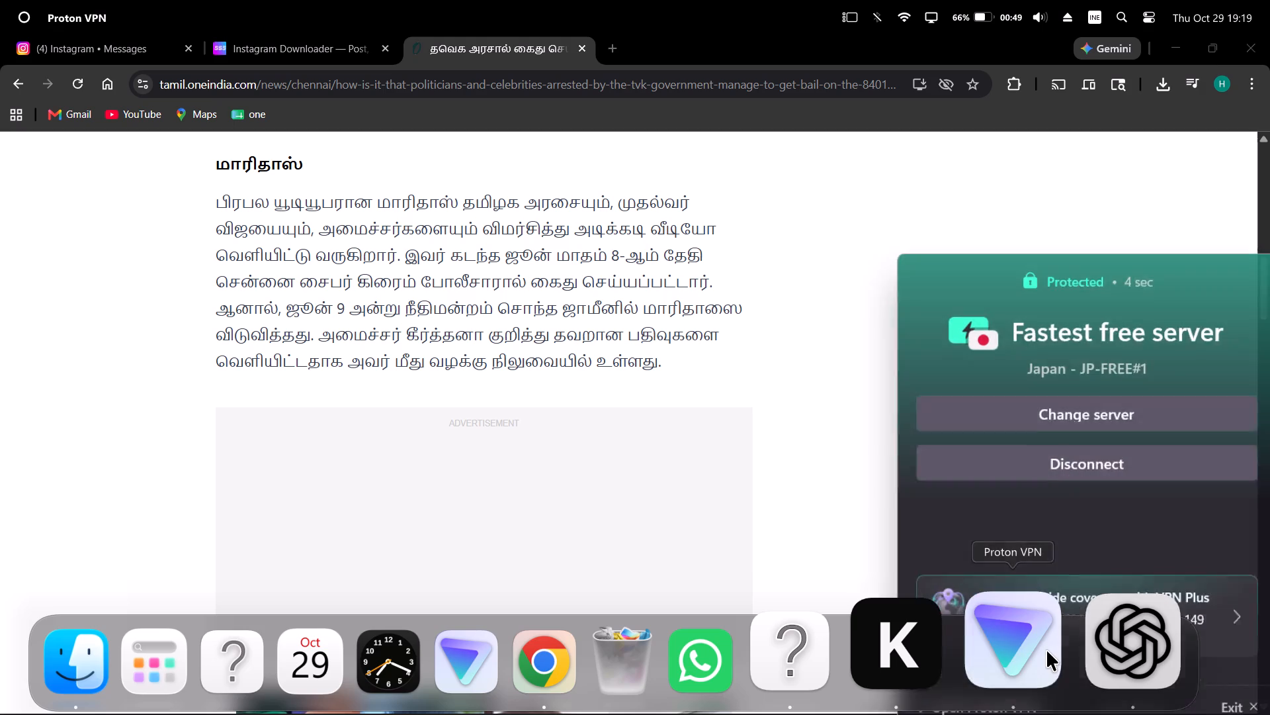
{"action": "left_click", "coordinate": [864, 506]}
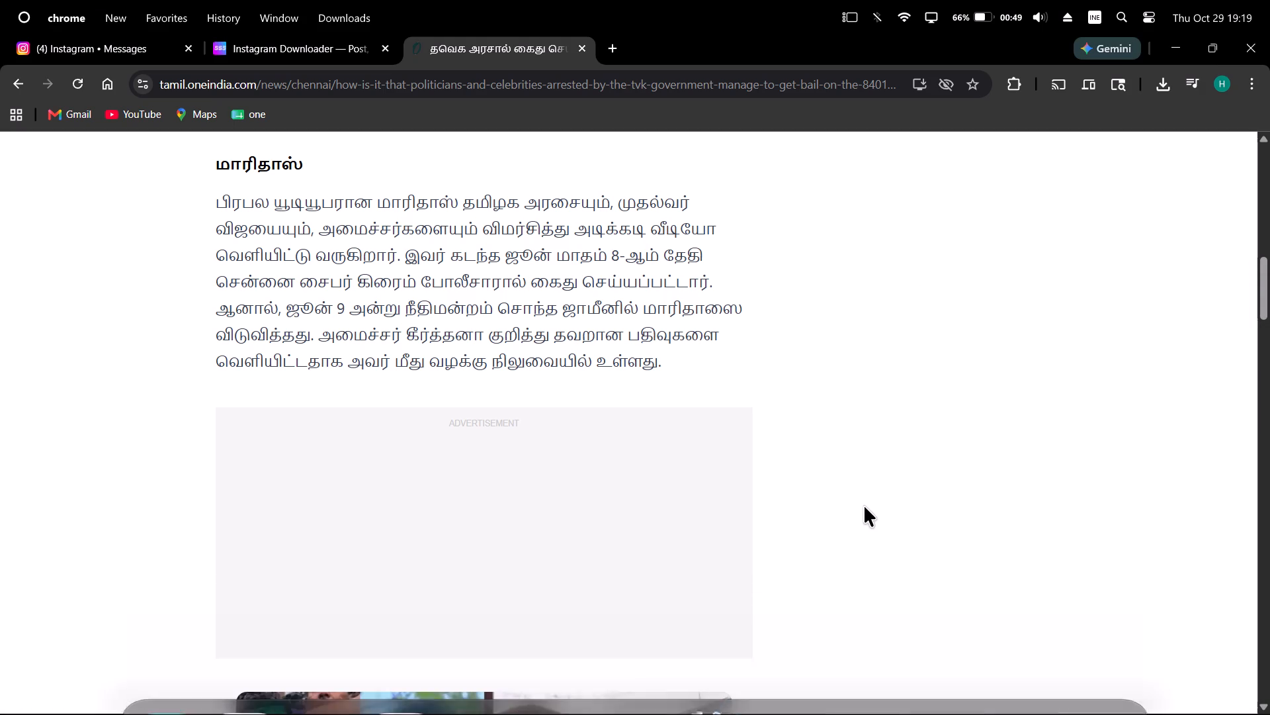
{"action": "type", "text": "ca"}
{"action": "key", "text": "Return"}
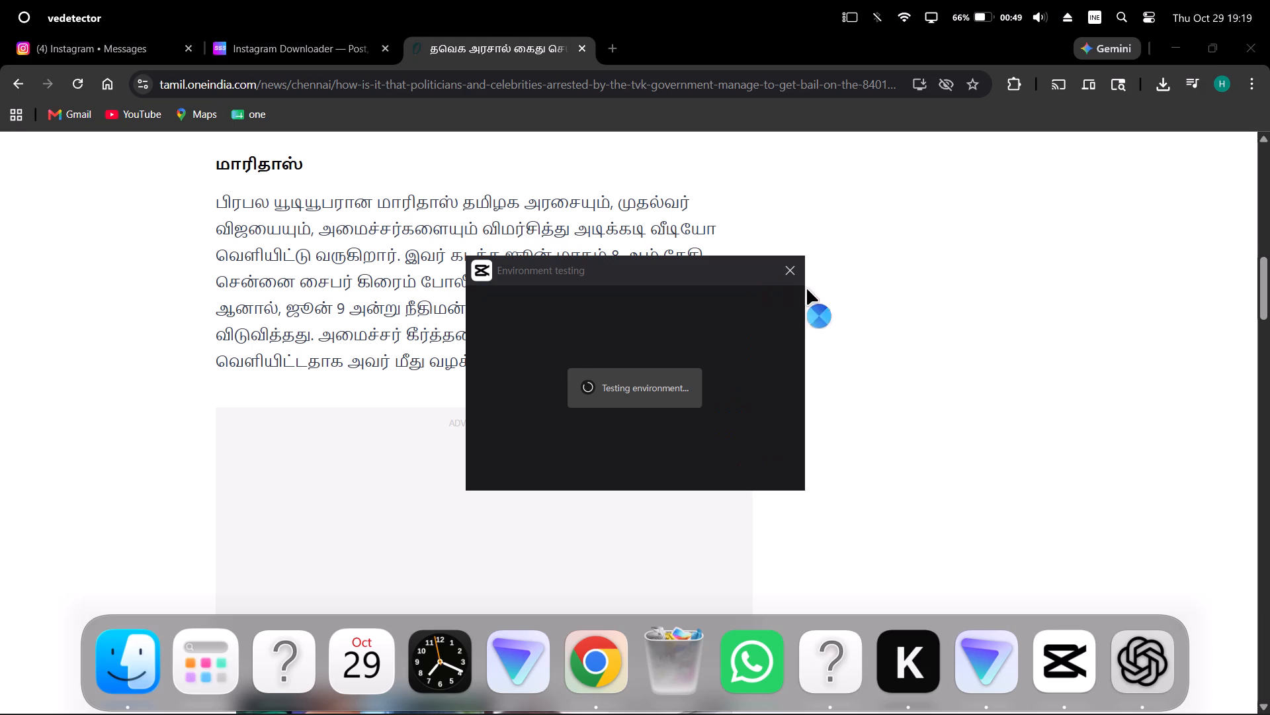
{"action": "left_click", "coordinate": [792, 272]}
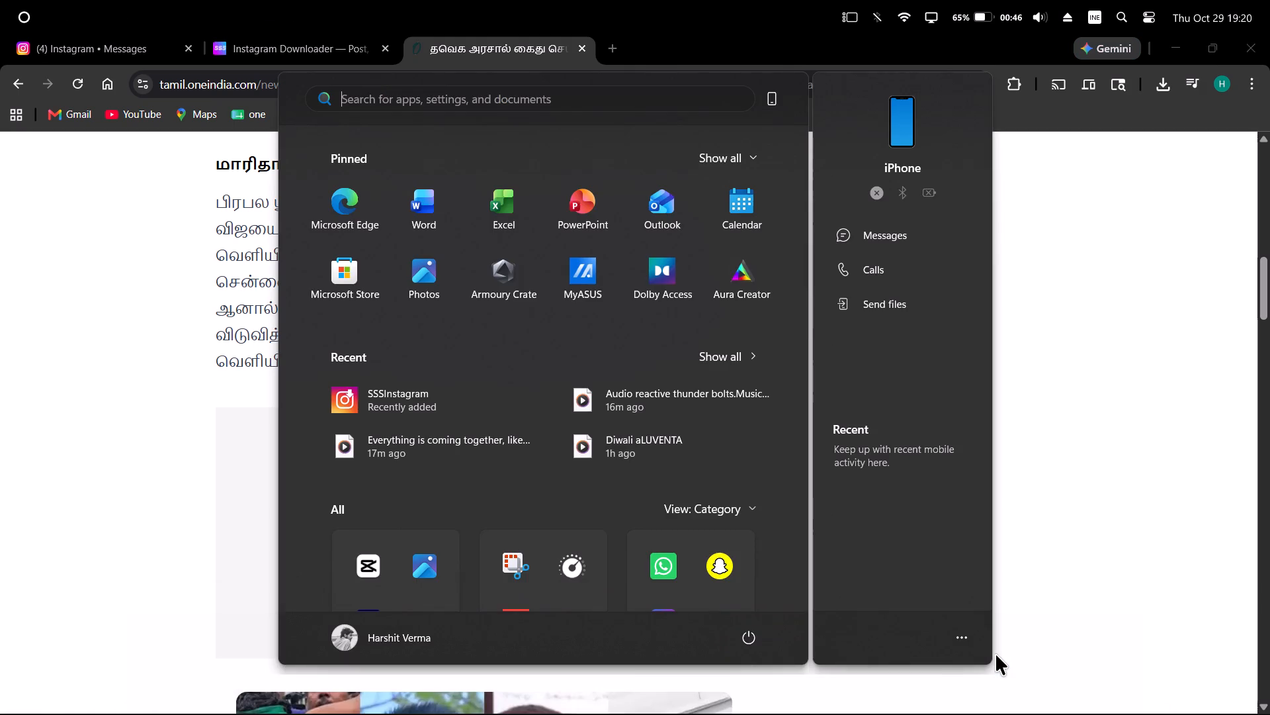
Relaunch CapCut and open the K_talks_sanchi project.
{"action": "type", "text": "ca"}
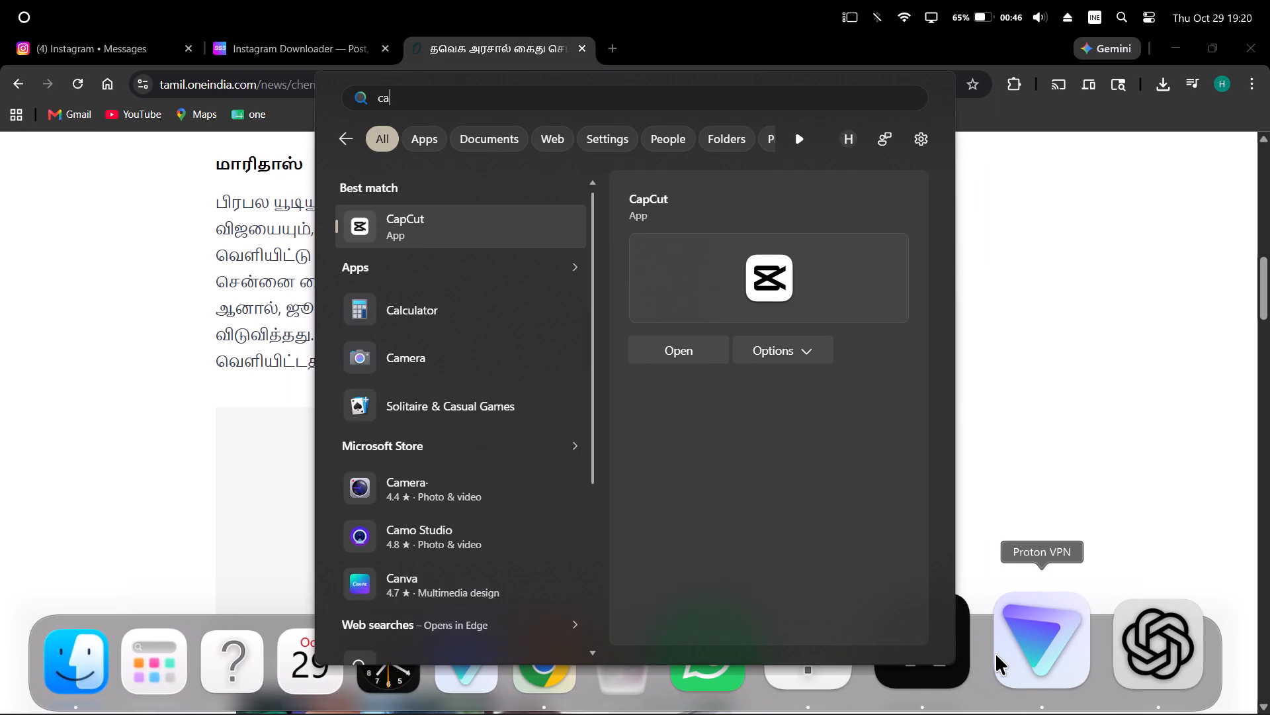
{"action": "key", "text": "Return"}
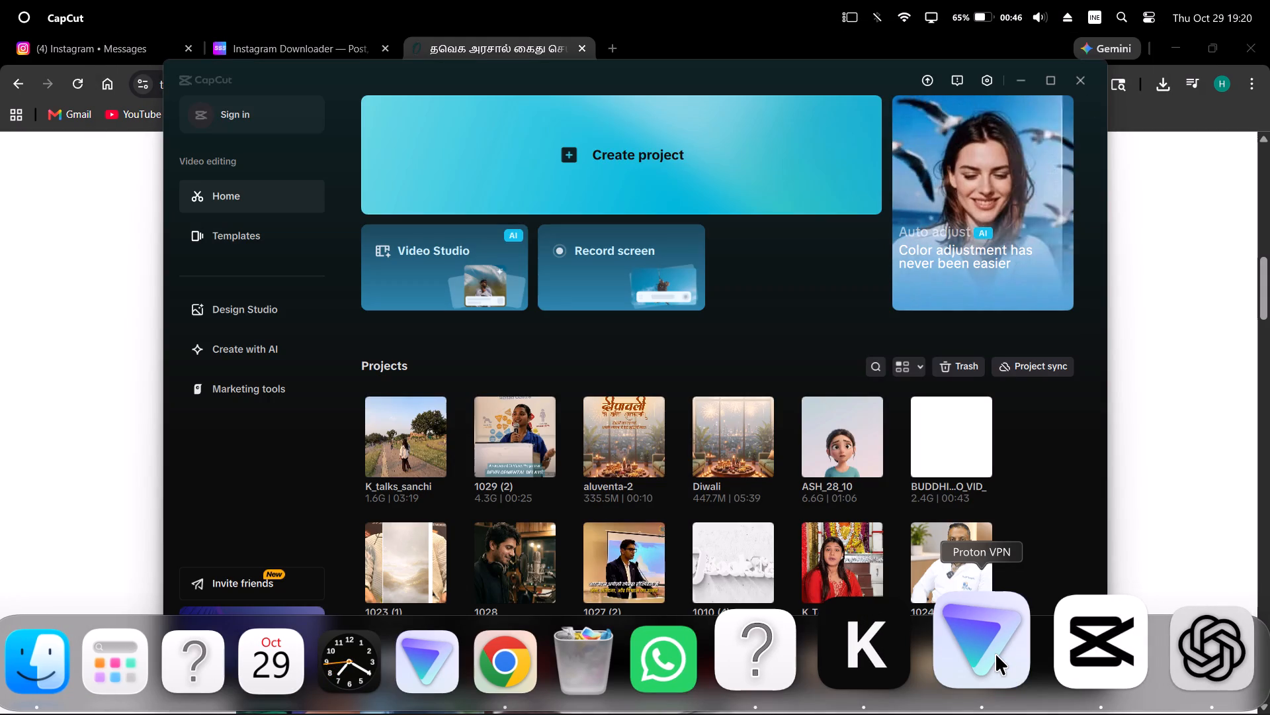
{"action": "left_click", "coordinate": [412, 426]}
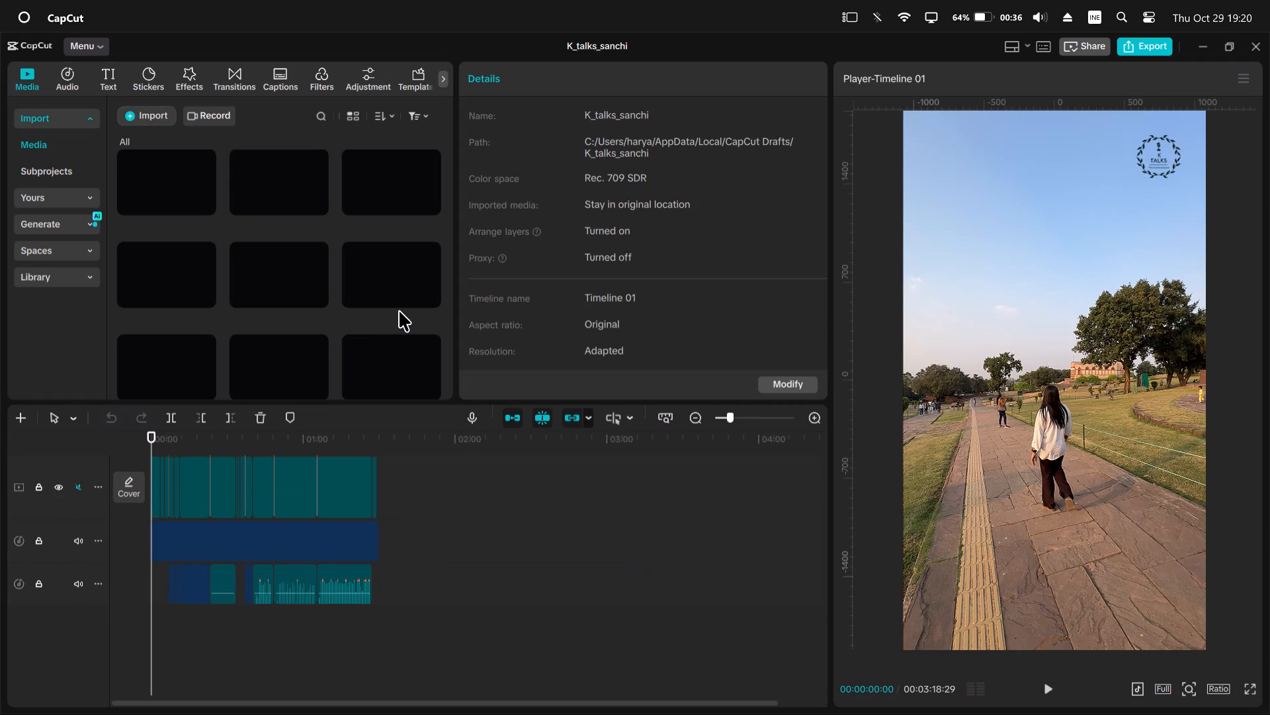
Search the video effects for "shake".
{"action": "scroll", "coordinate": [278, 544], "scroll_direction": "up", "scroll_amount": 2, "text": "ctrl"}
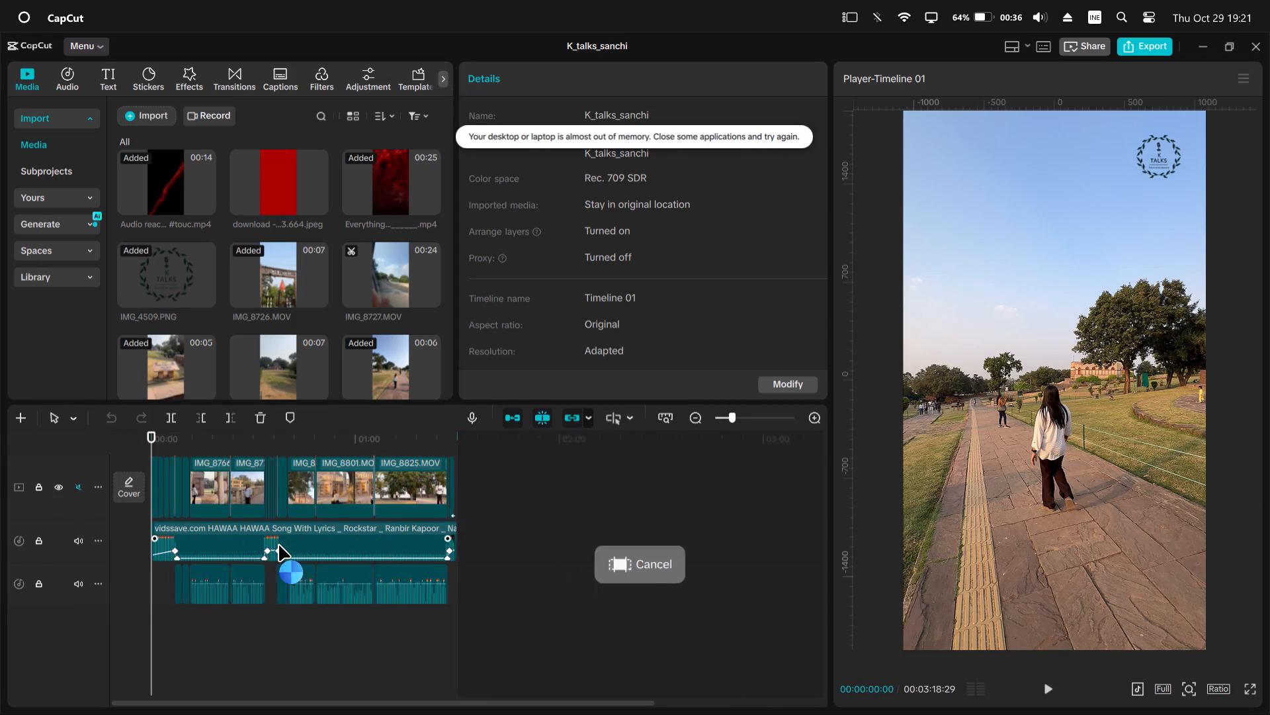
{"action": "scroll", "coordinate": [278, 544], "scroll_direction": "up", "scroll_amount": 4, "text": "ctrl"}
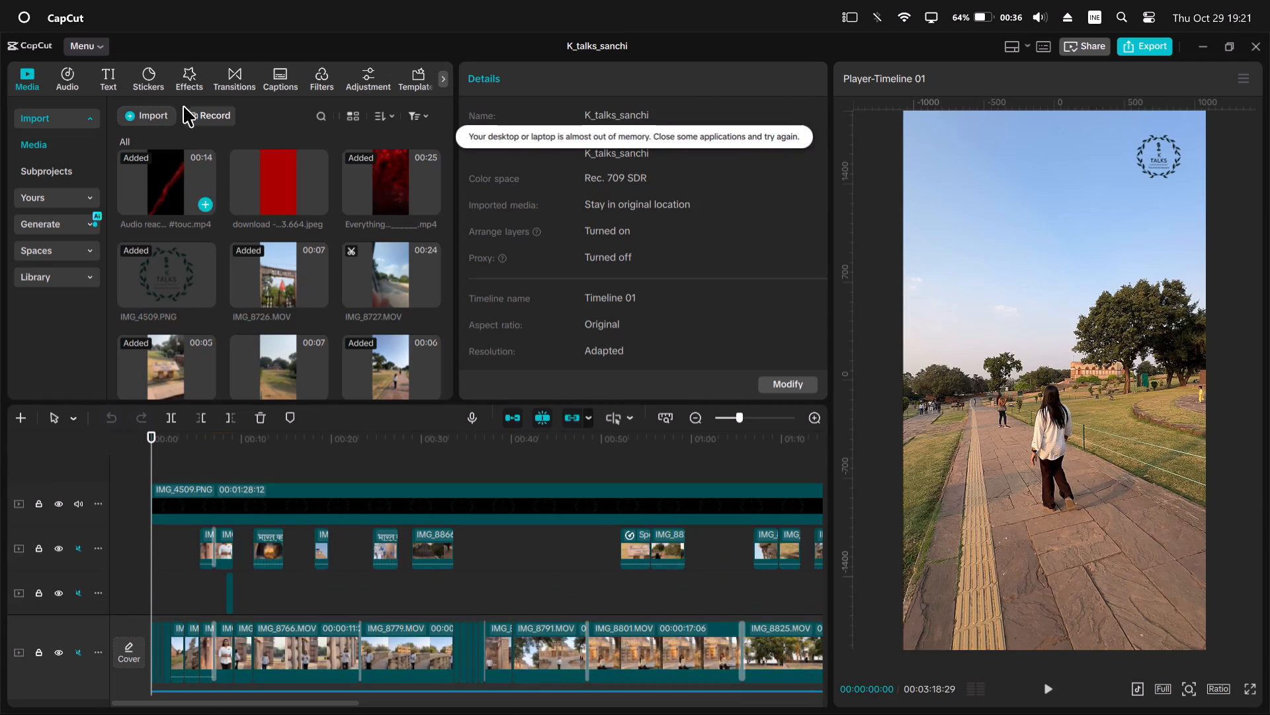
{"action": "left_click", "coordinate": [183, 86]}
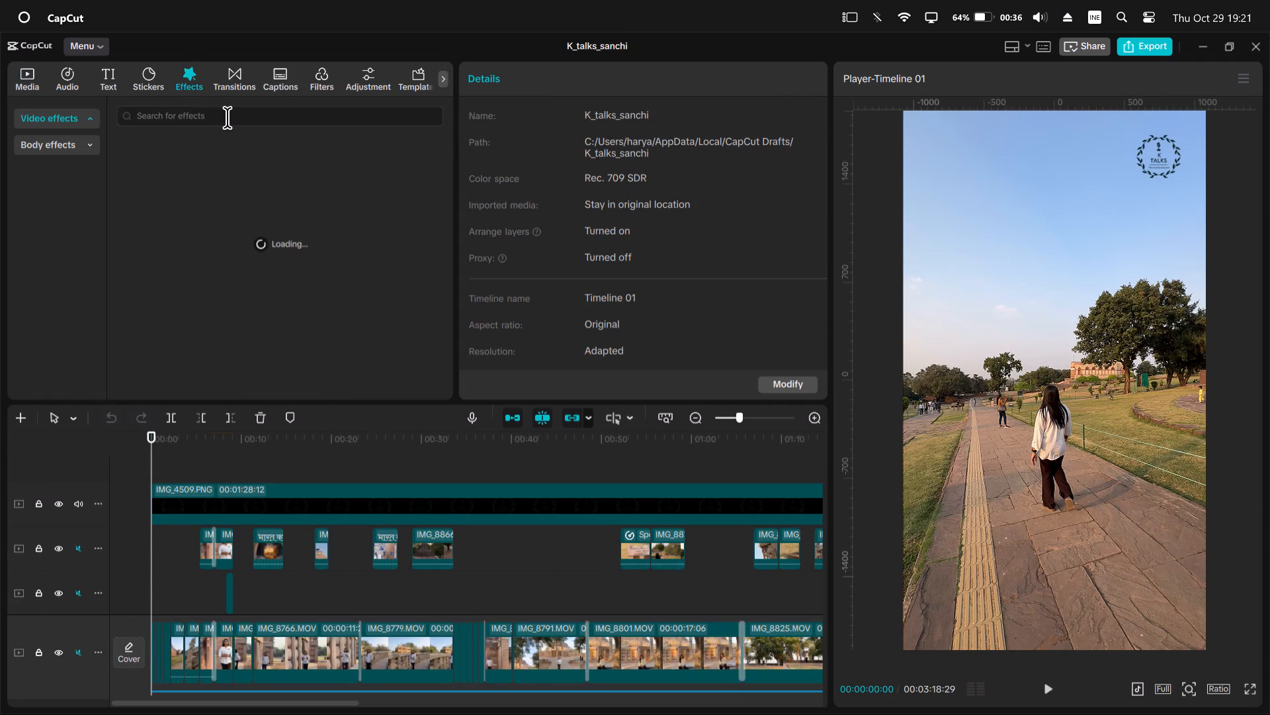
{"action": "left_click", "coordinate": [227, 117]}
{"action": "type", "text": "ca"}
{"action": "key", "text": "BackSpace"}
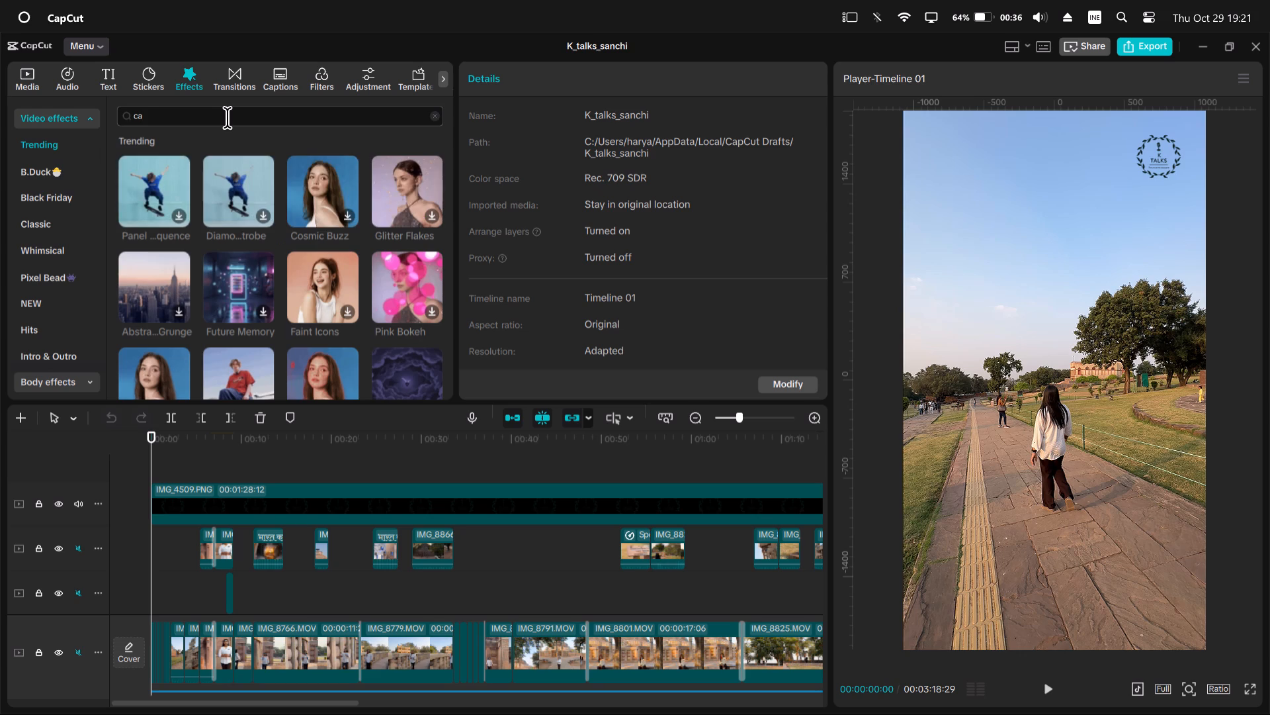
{"action": "key", "text": "BackSpace"}
{"action": "type", "text": "shake"}
{"action": "key", "text": "Return"}
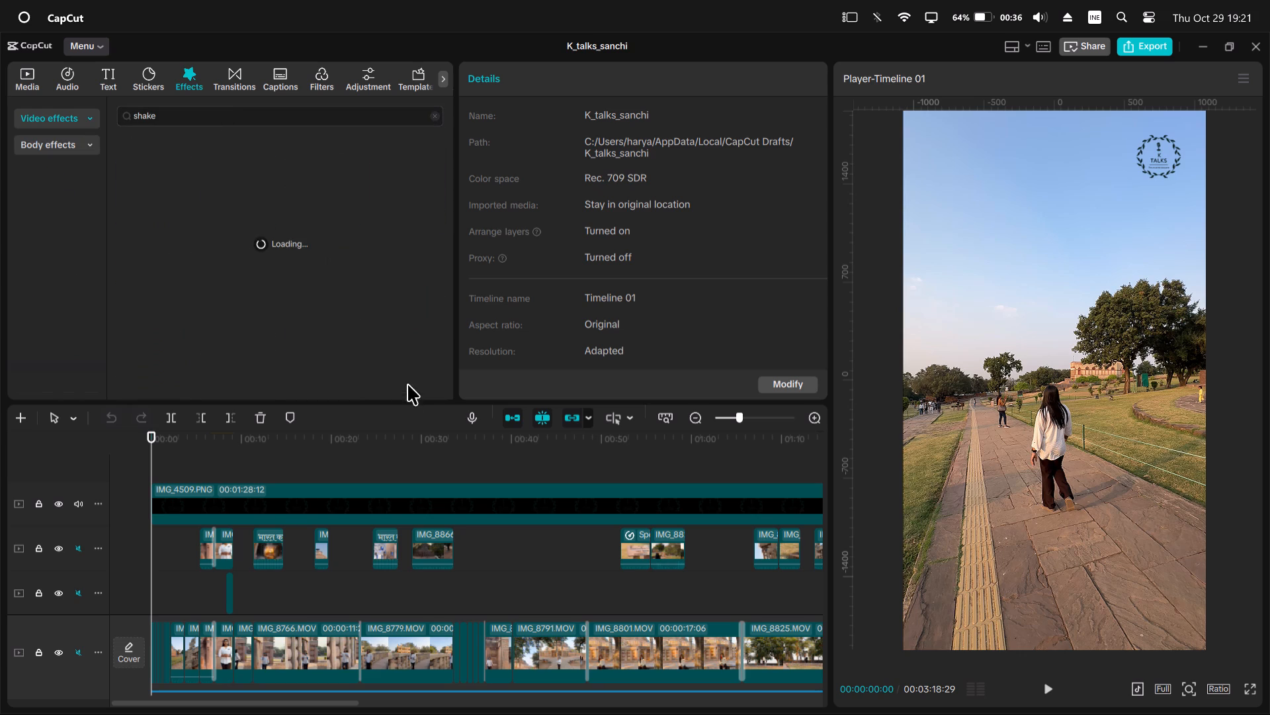
Add the first Shake video effect to the timeline above IMG_8761.MOV, starting about where the two overlay clips begin.
{"action": "scroll", "coordinate": [311, 562], "scroll_direction": "up", "scroll_amount": 1, "text": "ctrl"}
{"action": "scroll", "coordinate": [311, 562], "scroll_direction": "down", "scroll_amount": 1}
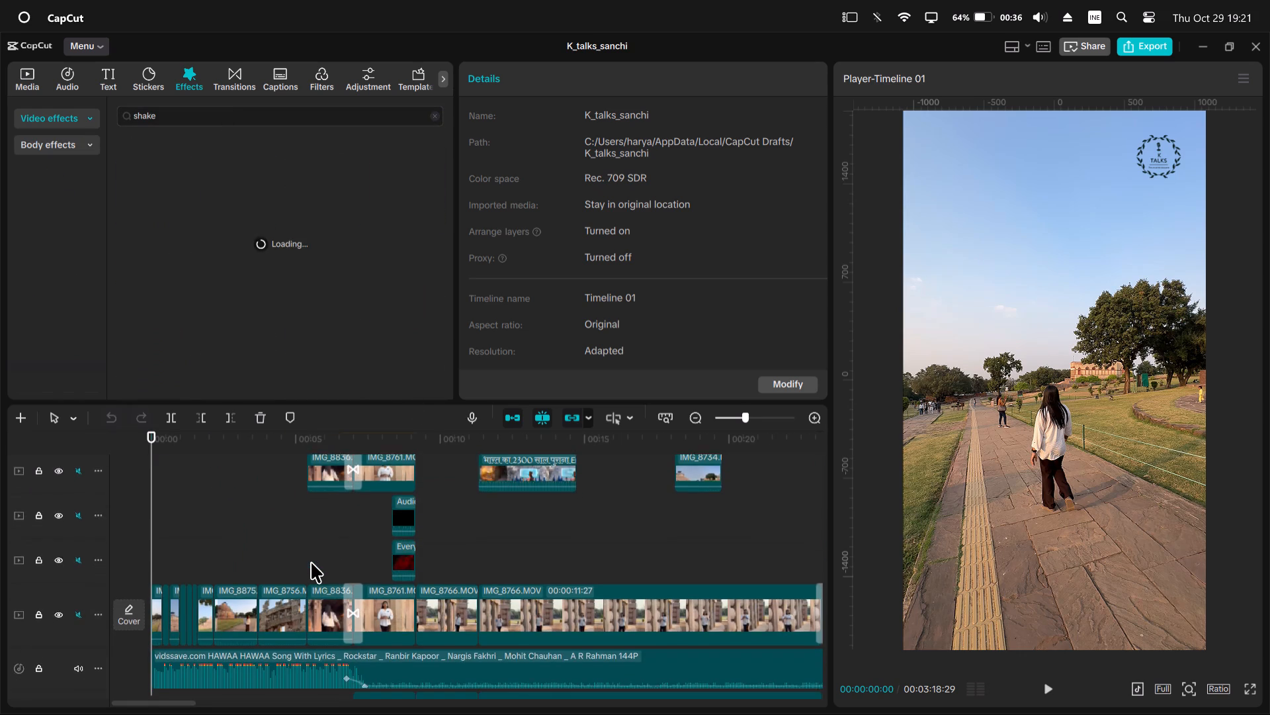
{"action": "scroll", "coordinate": [311, 562], "scroll_direction": "down", "scroll_amount": 1}
{"action": "scroll", "coordinate": [311, 562], "scroll_direction": "up", "scroll_amount": 1}
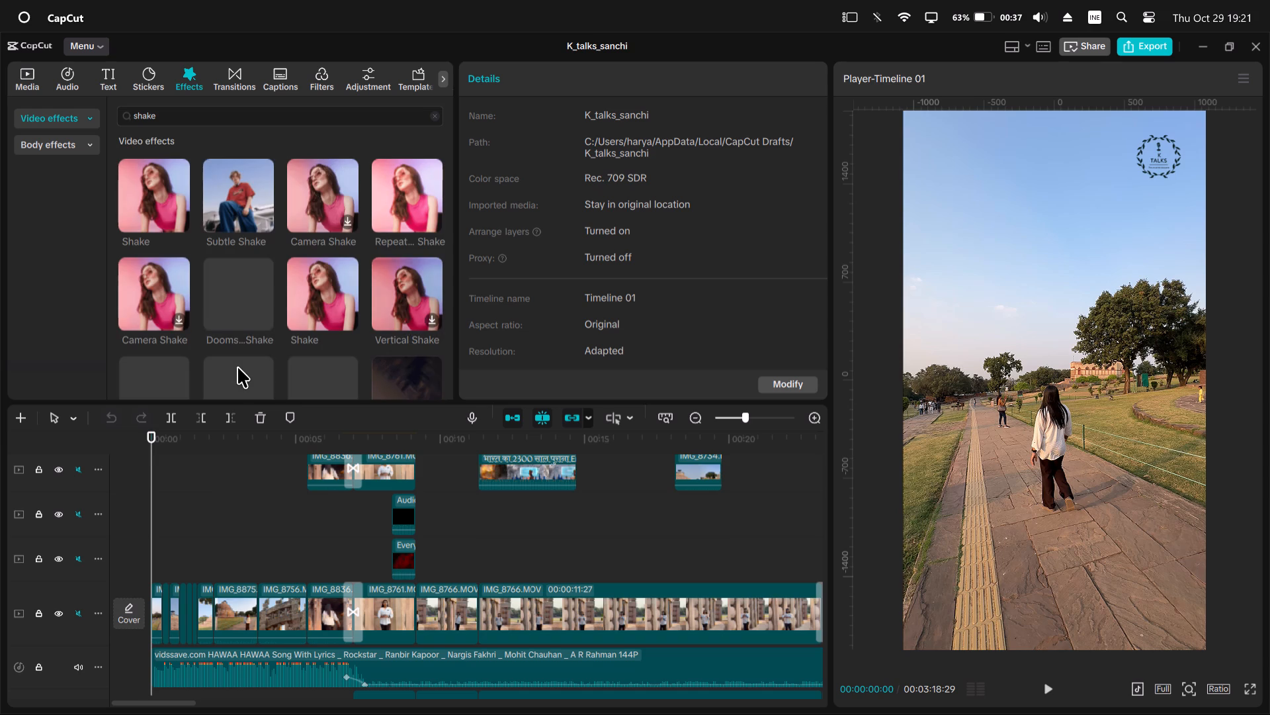
{"action": "left_click_drag", "start_coordinate": [133, 220], "coordinate": [318, 425]}
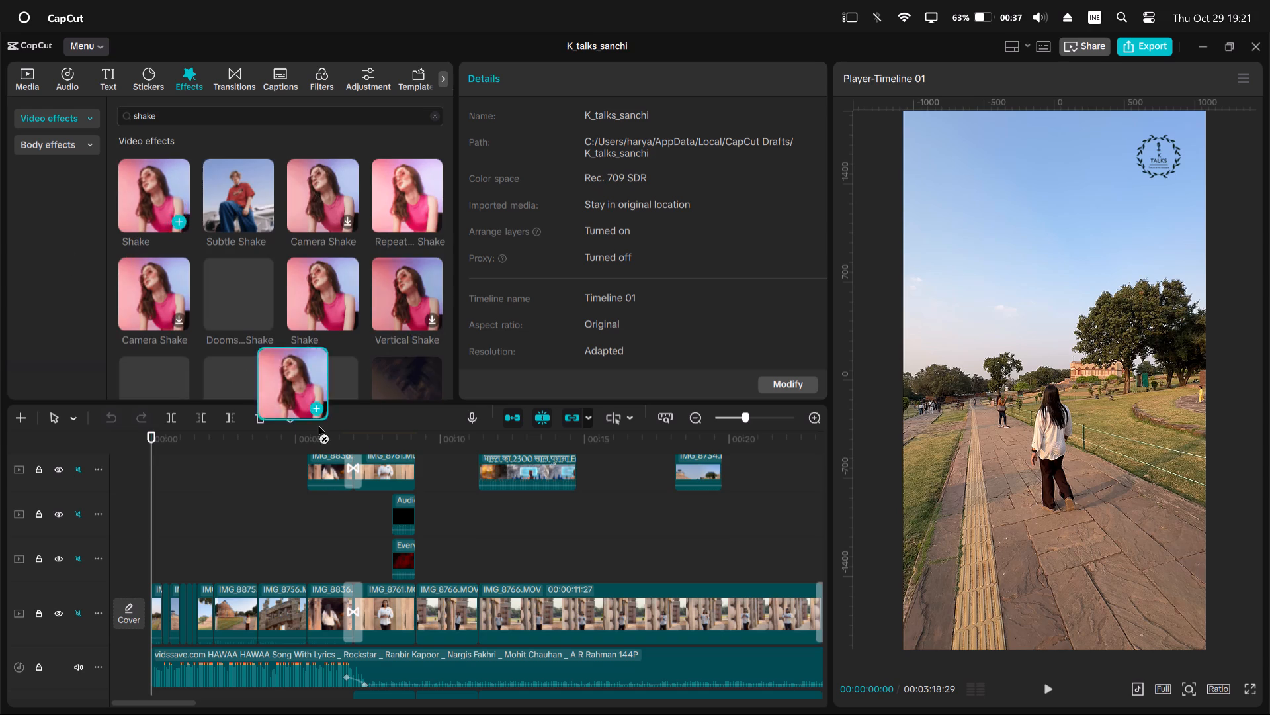
{"action": "left_click_drag", "start_coordinate": [318, 425], "coordinate": [394, 448]}
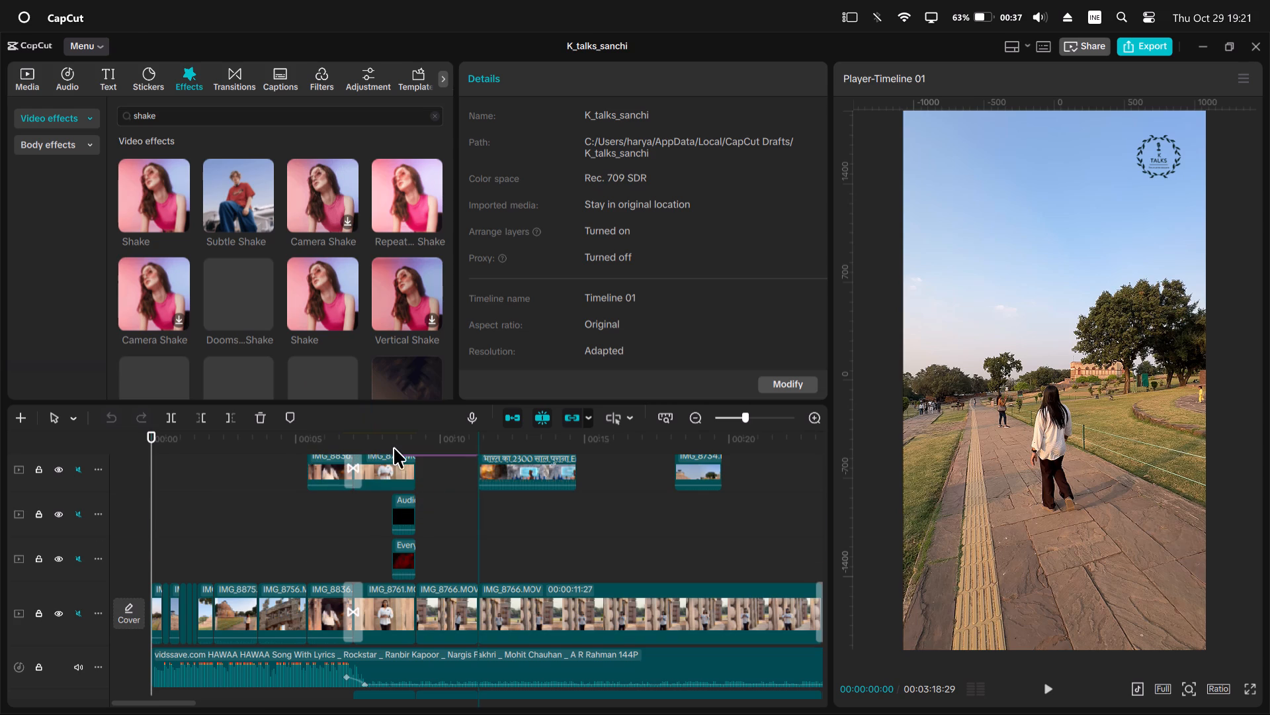
Trim the end of the Shake effect to the end of IMG_8761.MOV at about 00:00:09:05.
{"action": "left_click_drag", "start_coordinate": [399, 455], "coordinate": [413, 466]}
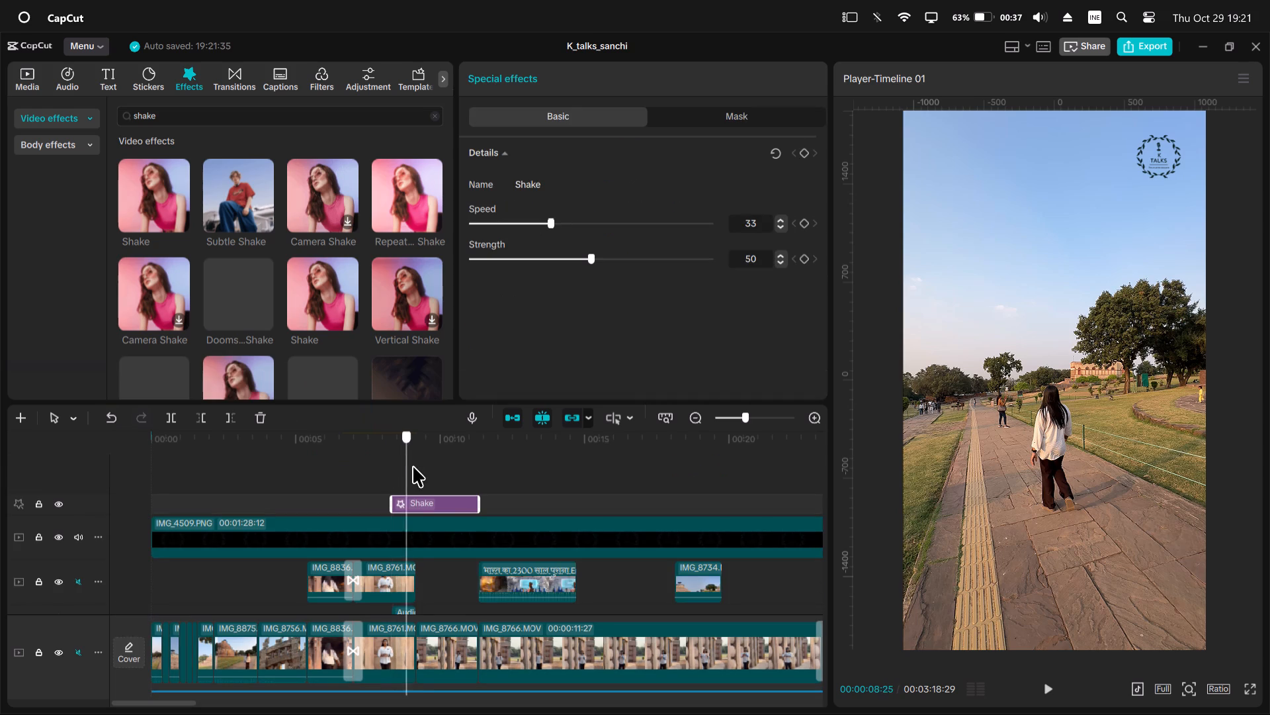
{"action": "left_click_drag", "start_coordinate": [413, 466], "coordinate": [421, 469]}
{"action": "left_click", "coordinate": [421, 469]}
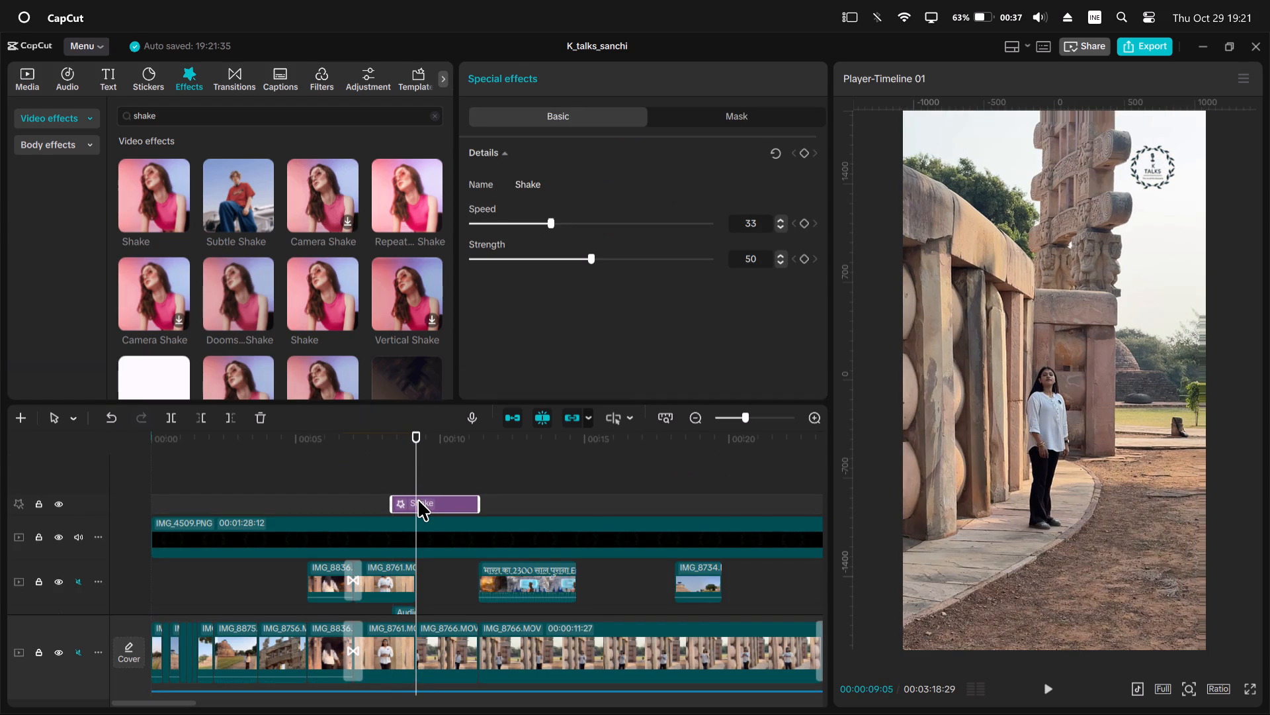
{"action": "left_click", "coordinate": [418, 500]}
{"action": "key", "text": "w"}
Play back the section from just before the Shake effect to check the trimmed effect.
{"action": "left_click_drag", "start_coordinate": [392, 451], "coordinate": [379, 451]}
{"action": "key", "text": "space"}
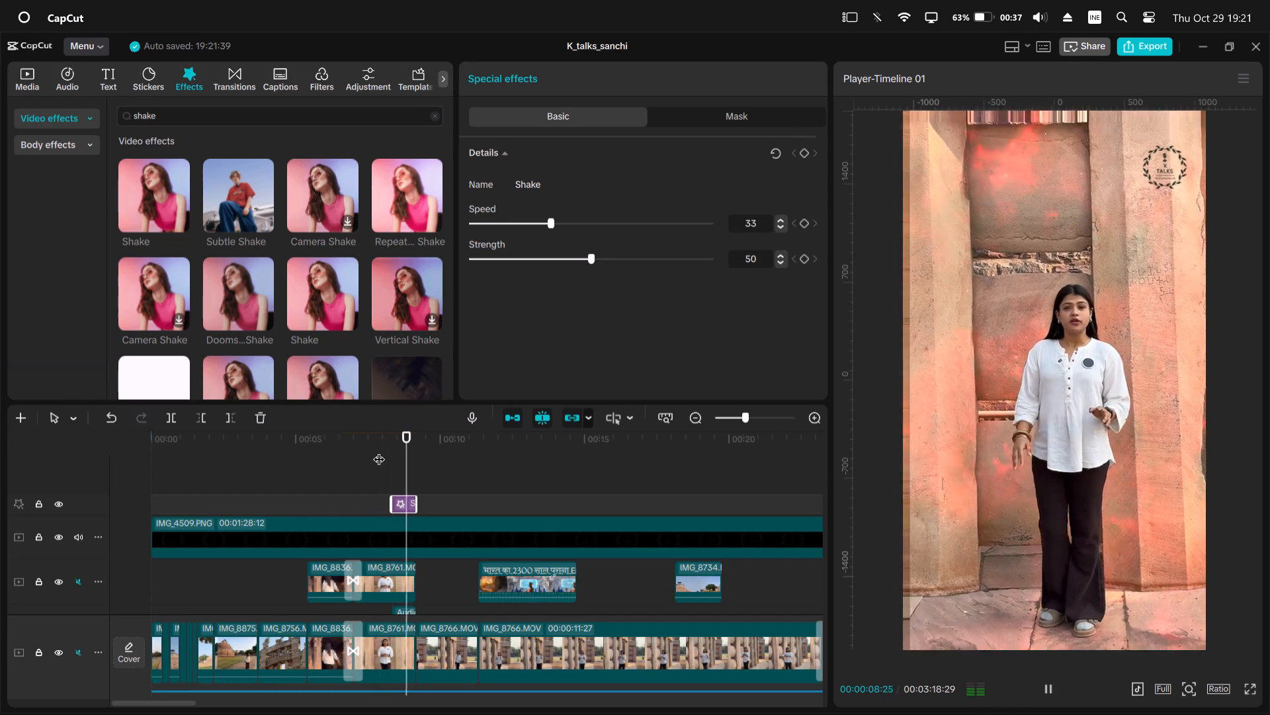
{"action": "key", "text": "space"}
Set the Shake effect's speed to 6 and its strength to 7.
{"action": "left_click", "coordinate": [405, 448]}
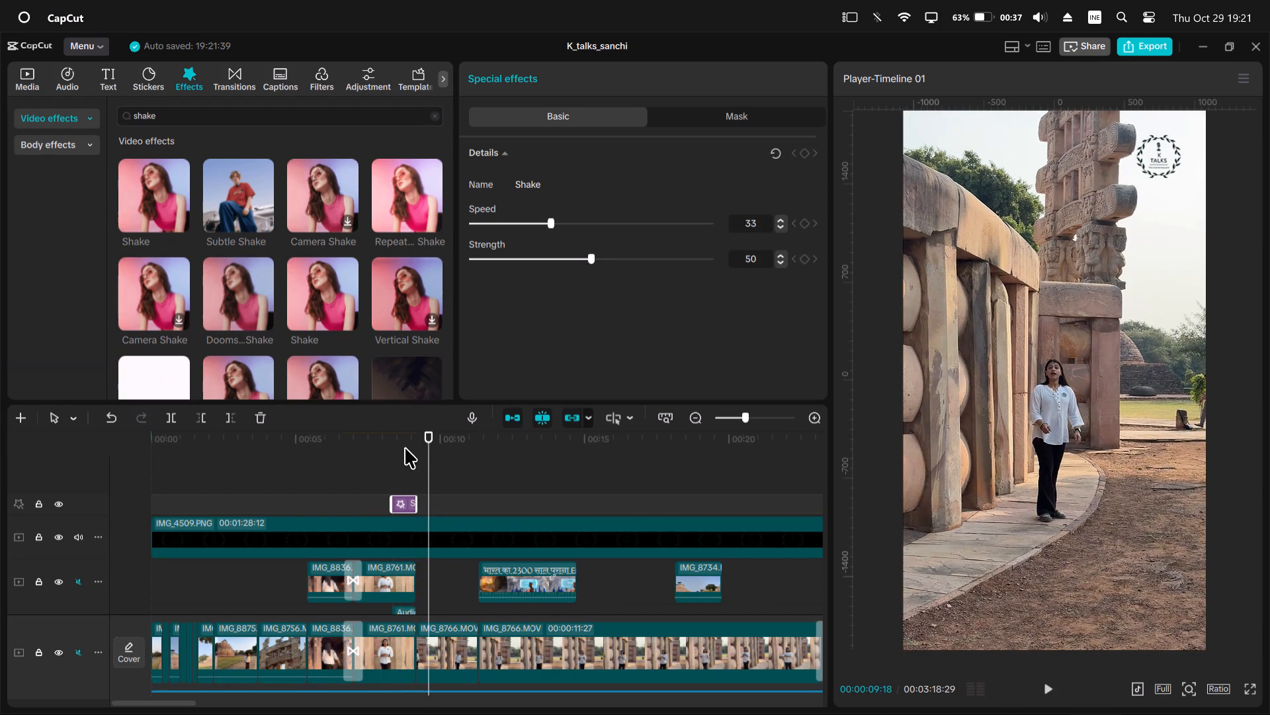
{"action": "left_click_drag", "start_coordinate": [502, 217], "coordinate": [487, 226]}
{"action": "left_click", "coordinate": [487, 257]}
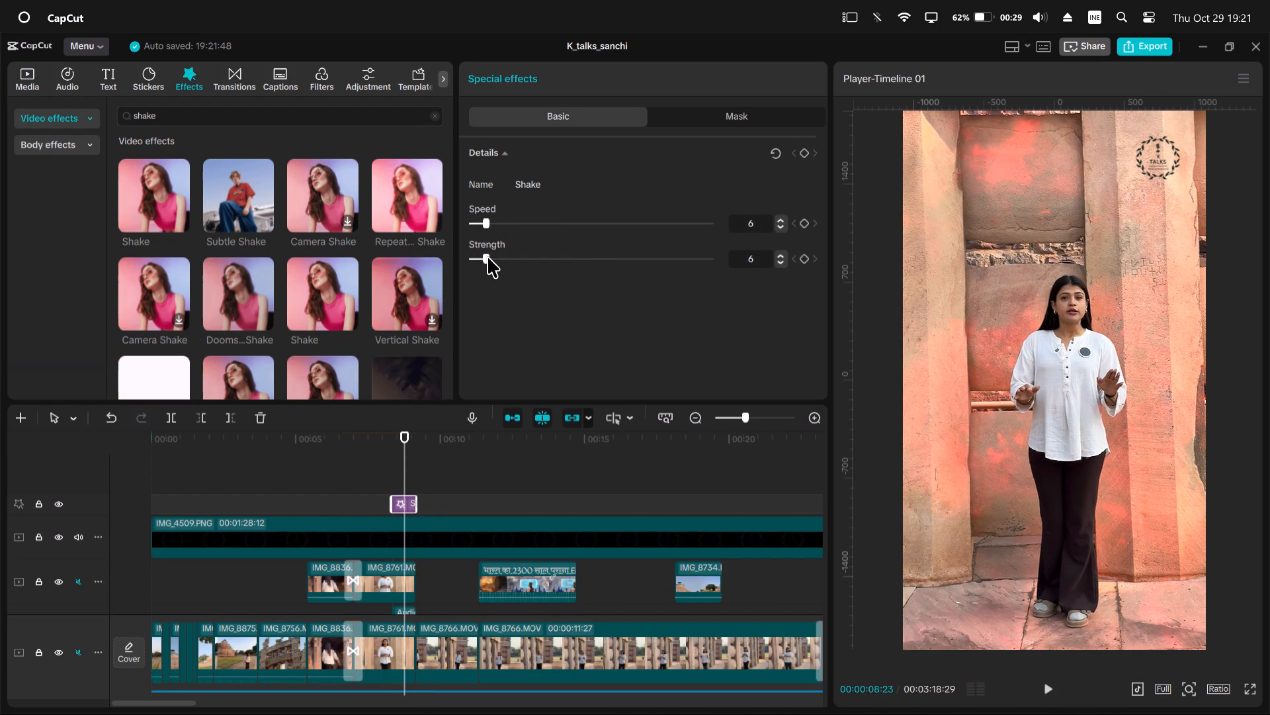
Play back the Shake section twice from within IMG_8761.MOV to check the reduced shake.
{"action": "double_click", "coordinate": [386, 452]}
{"action": "key", "text": "space"}
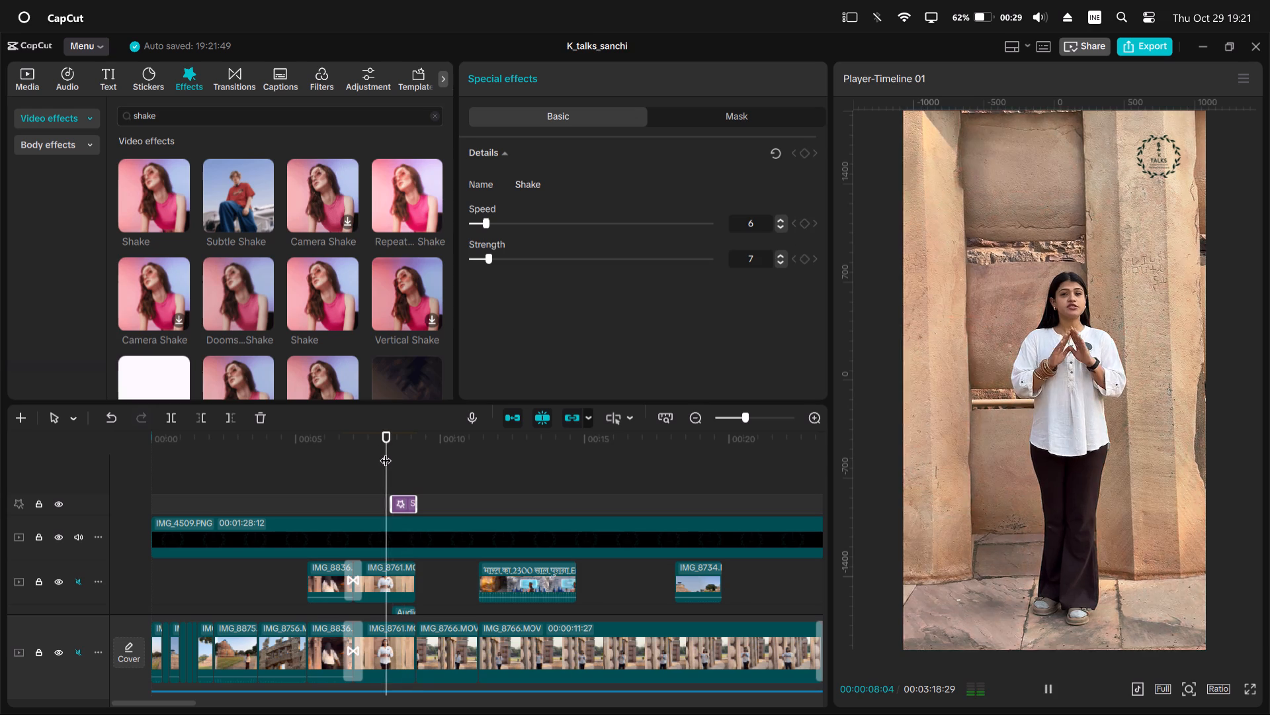
{"action": "key", "text": "space"}
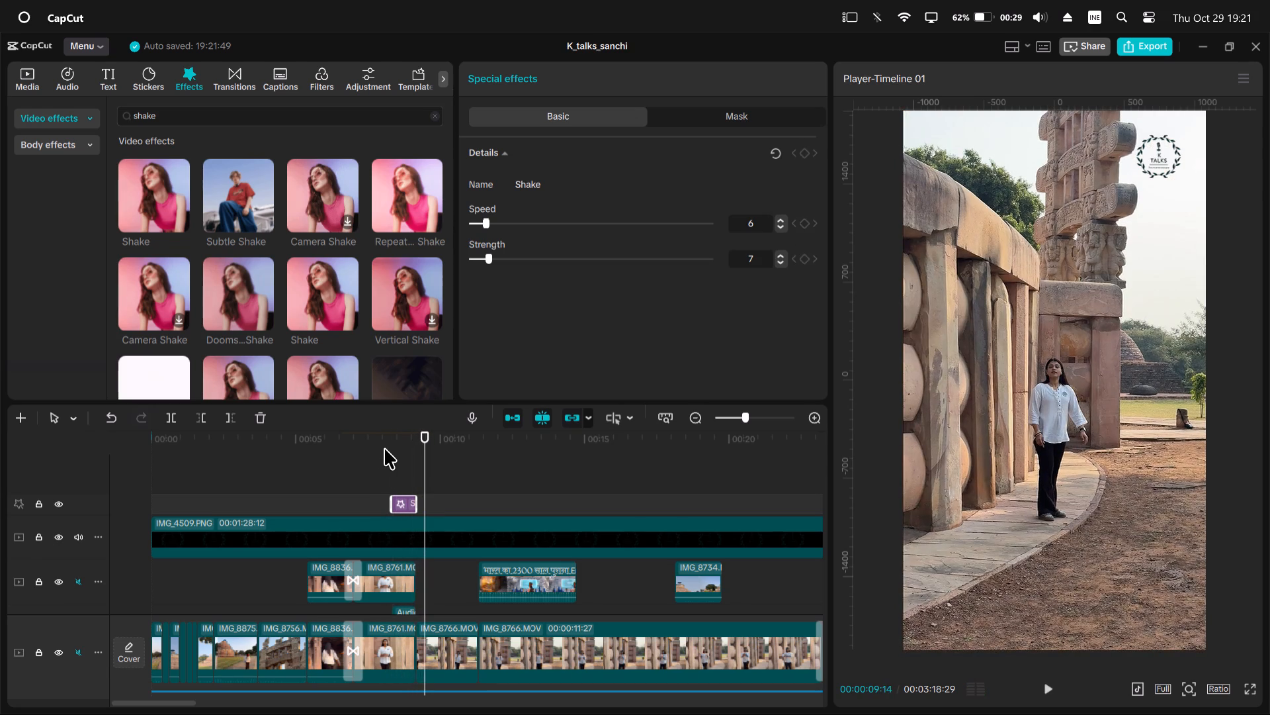
{"action": "double_click", "coordinate": [375, 448]}
{"action": "key", "text": "space"}
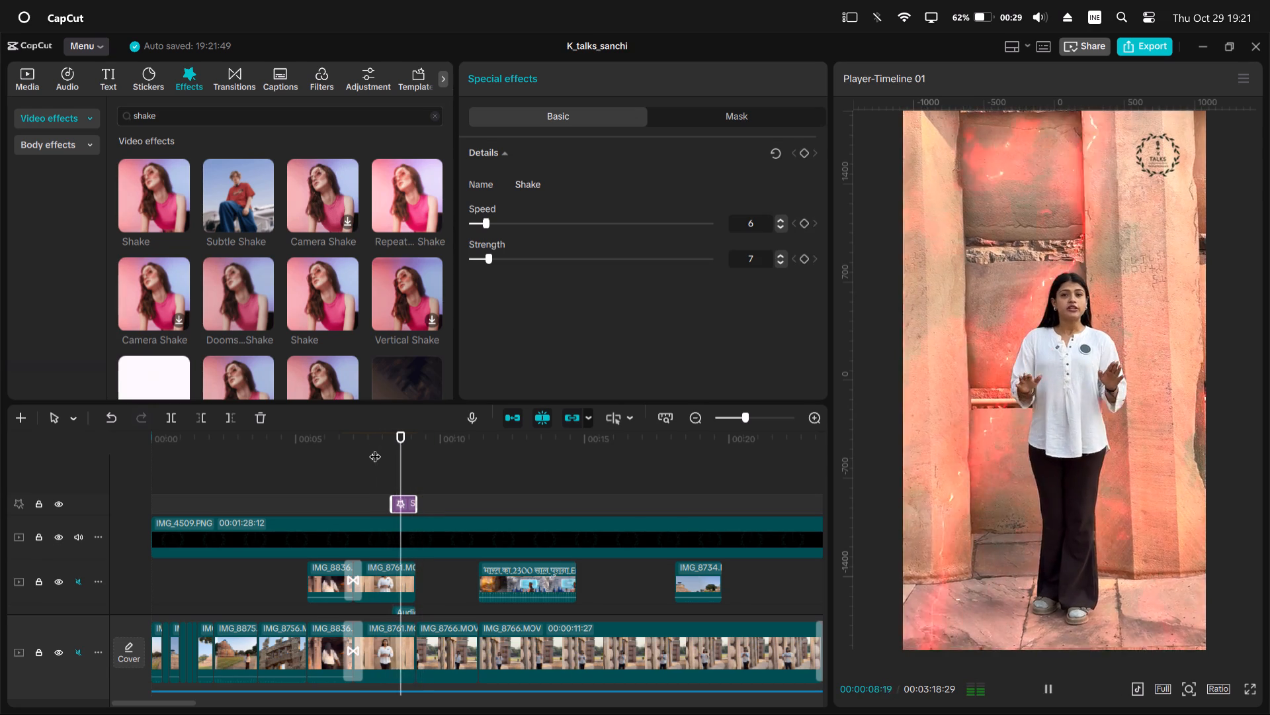
{"action": "key", "text": "space"}
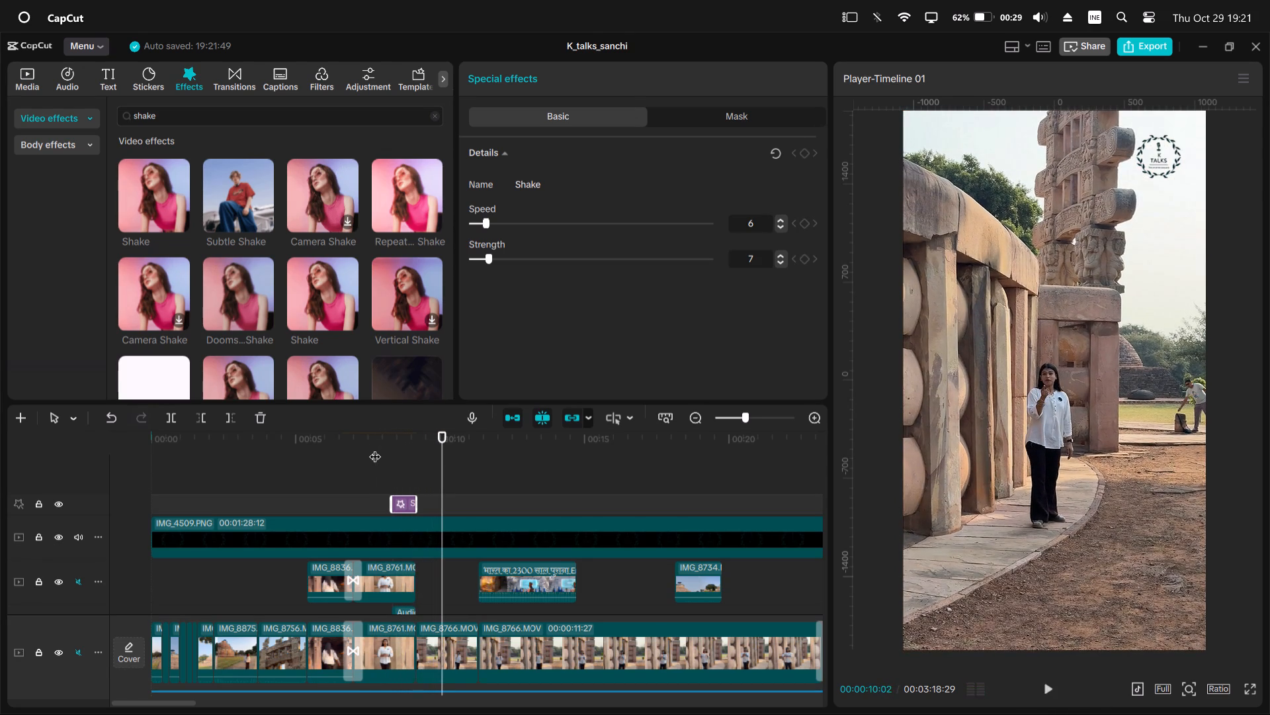
Set the Shake effect's speed to 5 and its strength to 6.
{"action": "left_click", "coordinate": [779, 230]}
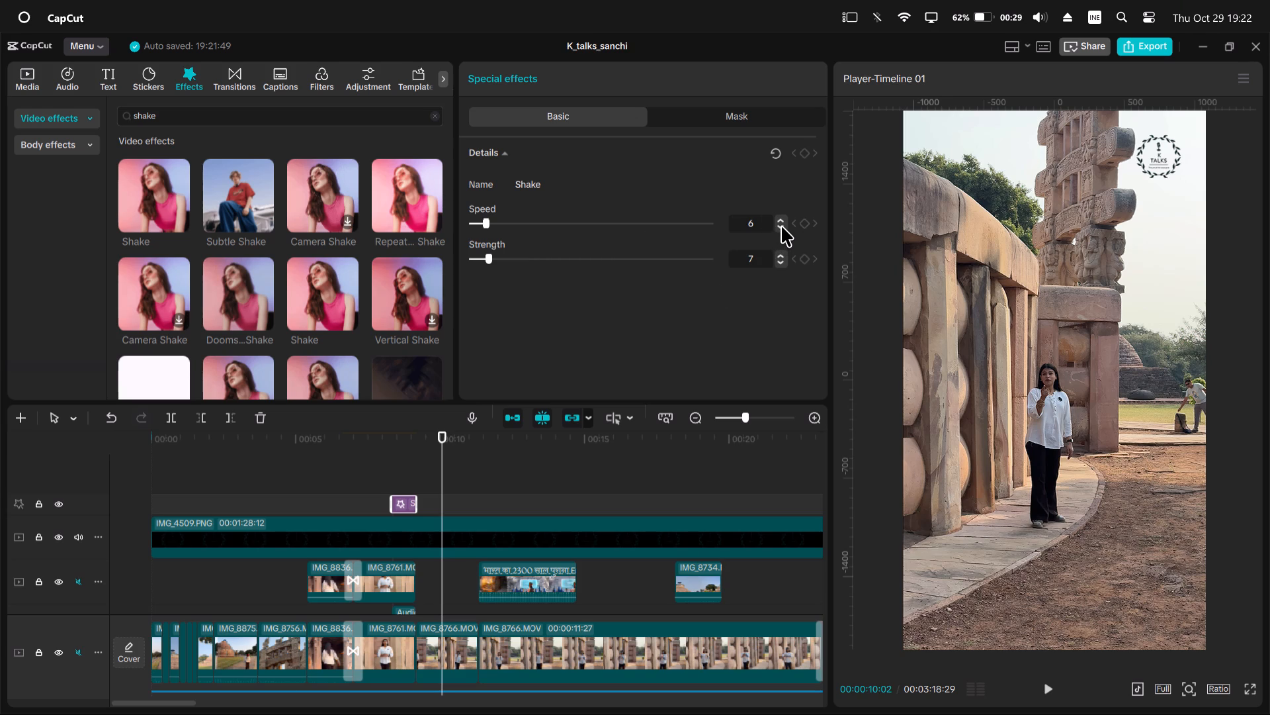
{"action": "left_click", "coordinate": [781, 226]}
{"action": "left_click", "coordinate": [781, 262]}
Move the Shake effect onto a track between IMG_4509.PNG and the overlay clips, ending level with the end of IMG_8761.MOV.
{"action": "left_click_drag", "start_coordinate": [409, 499], "coordinate": [402, 567]}
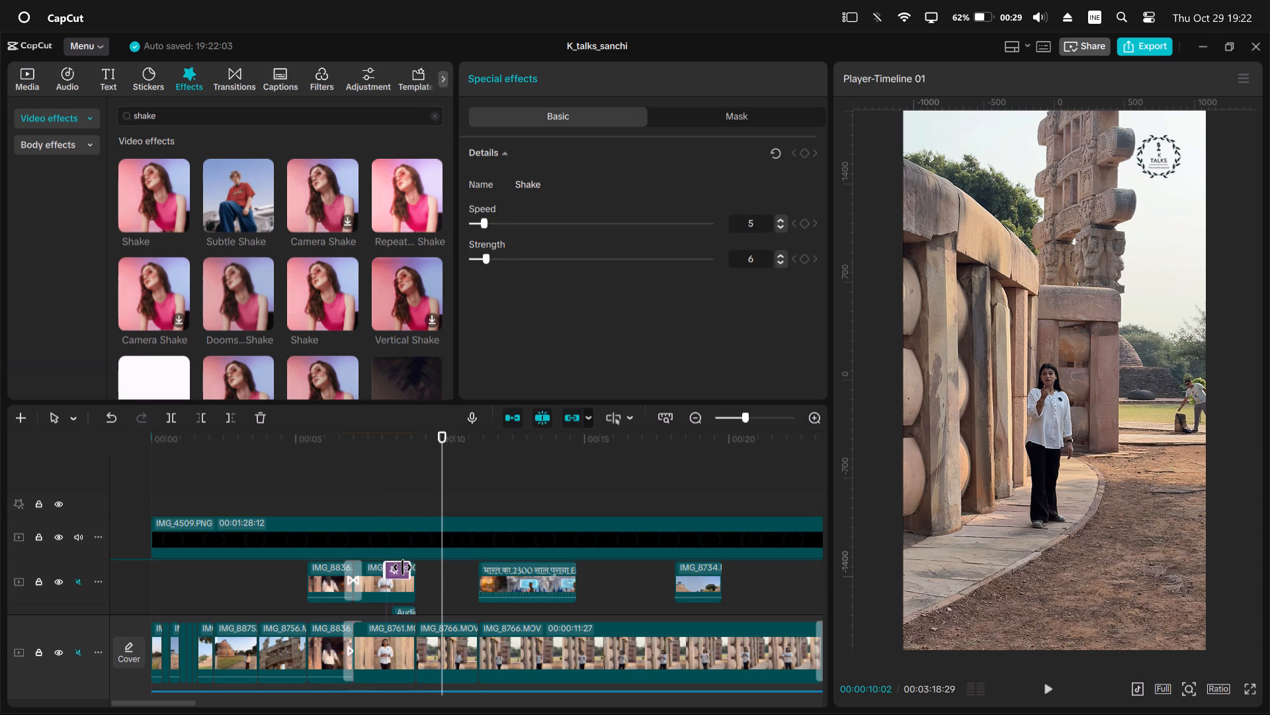
{"action": "left_click_drag", "start_coordinate": [402, 567], "coordinate": [413, 565]}
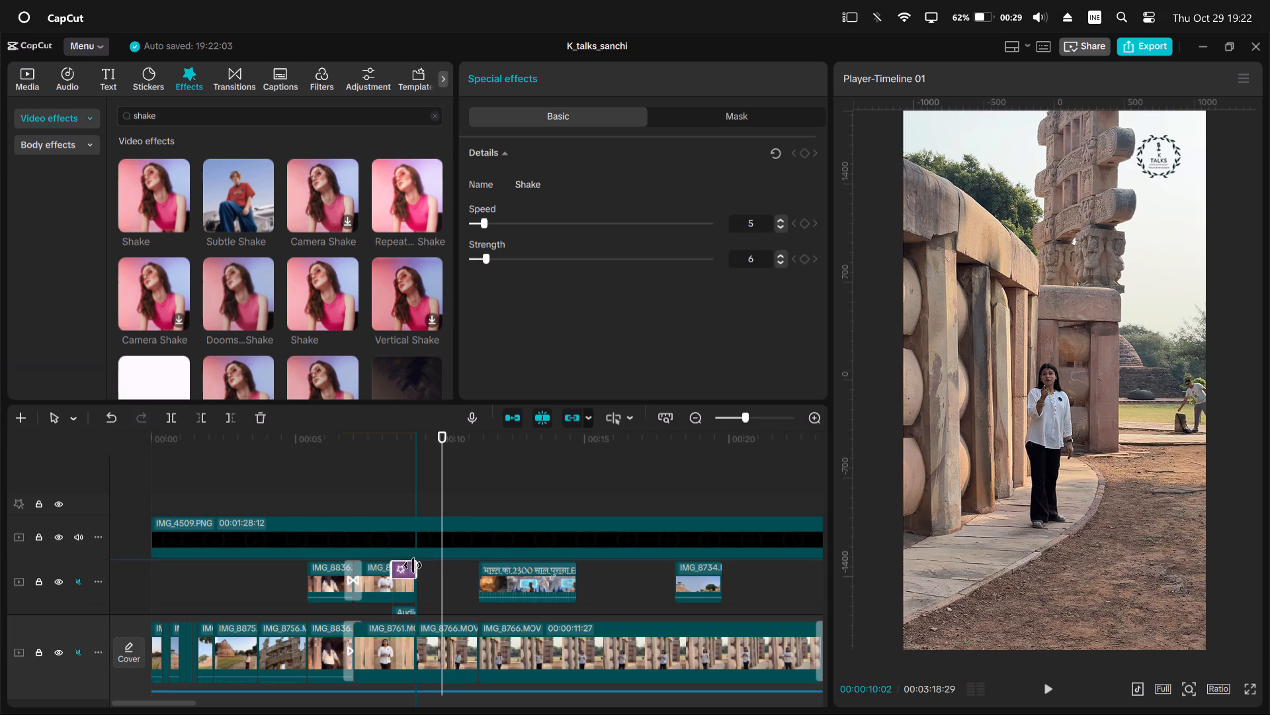
{"action": "left_click_drag", "start_coordinate": [413, 565], "coordinate": [411, 563]}
Play back the Shake section from about 00:00:08:01 to check the effect on its new track.
{"action": "left_click_drag", "start_coordinate": [388, 455], "coordinate": [377, 455]}
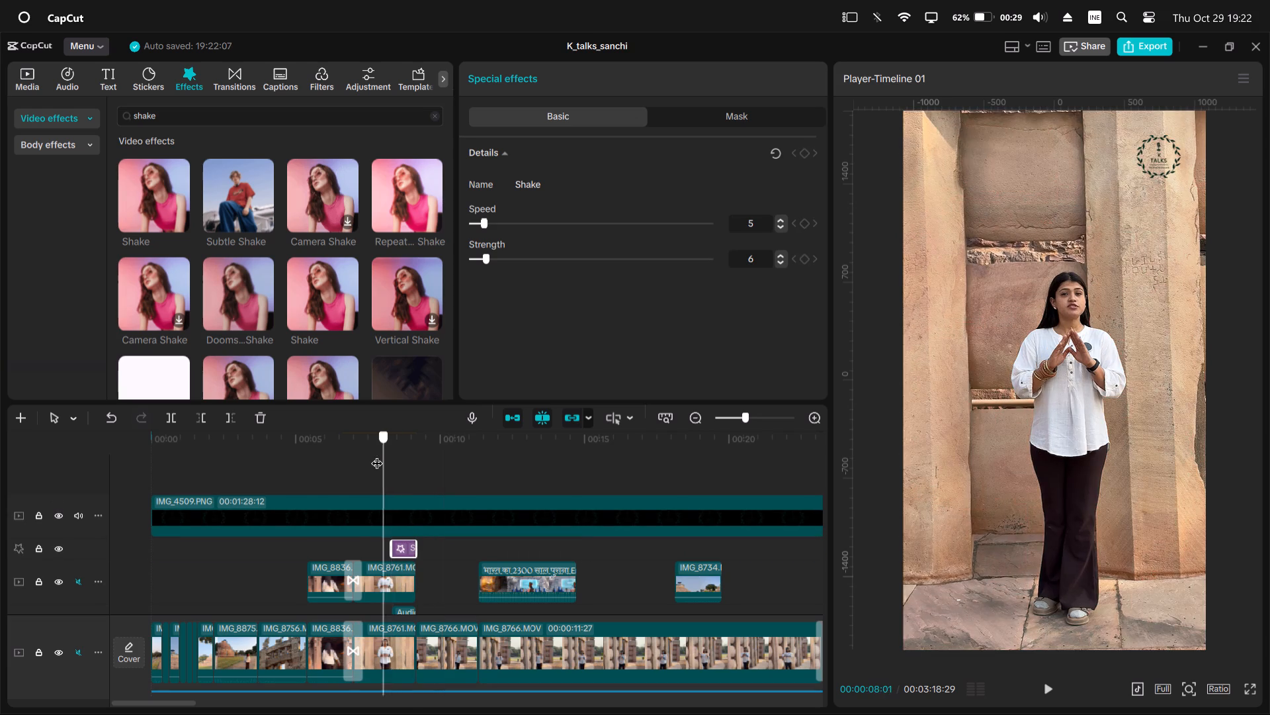
{"action": "left_click_drag", "start_coordinate": [377, 455], "coordinate": [376, 455]}
{"action": "key", "text": "space"}
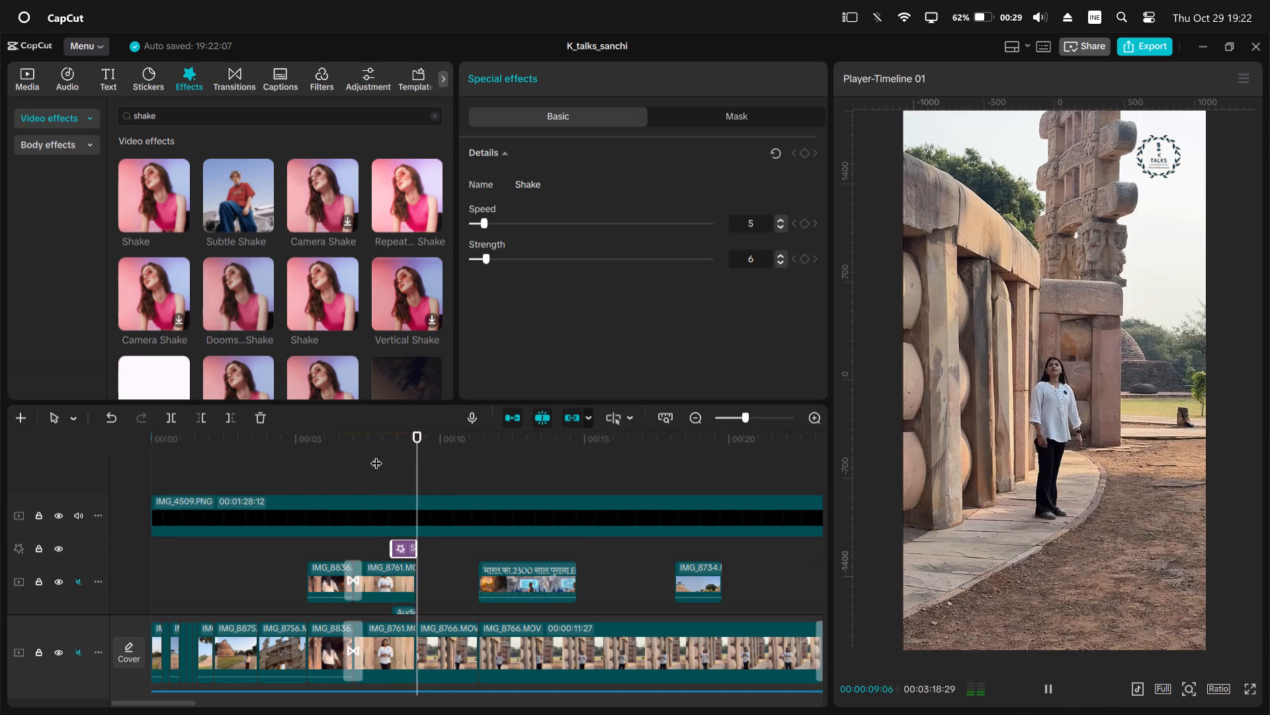
{"action": "key", "text": "space"}
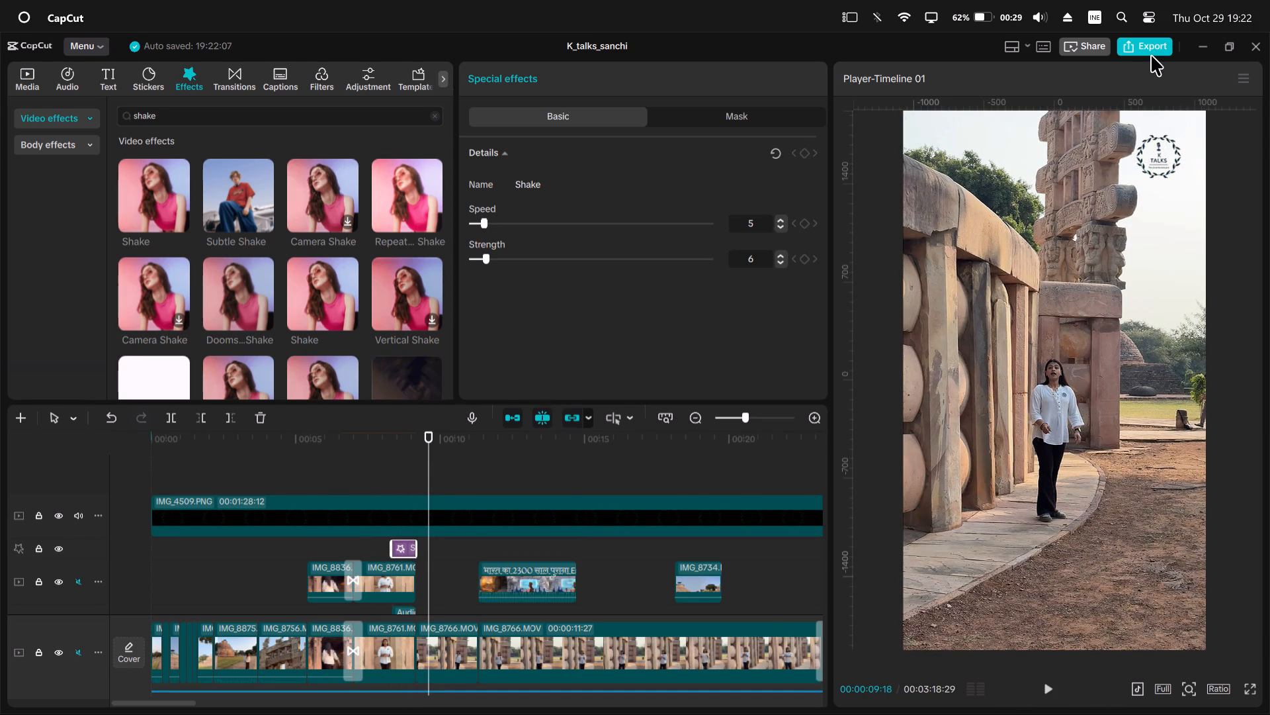
Export the video under the name K_talks_sanchi_last, leaving the other export settings as they are.
{"action": "left_click", "coordinate": [1150, 54]}
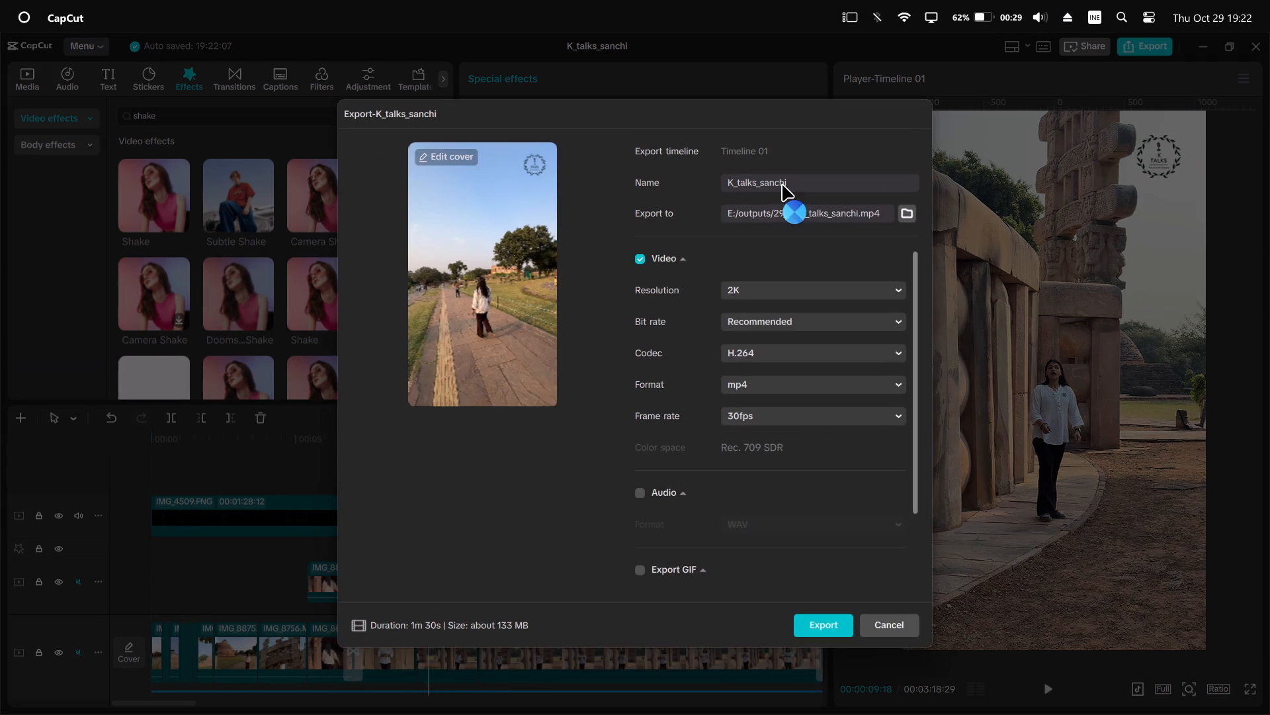
{"action": "left_click", "coordinate": [791, 180]}
{"action": "type", "text": "_k"}
{"action": "key", "text": "BackSpace"}
{"action": "type", "text": "lastr"}
{"action": "key", "text": "BackSpace"}
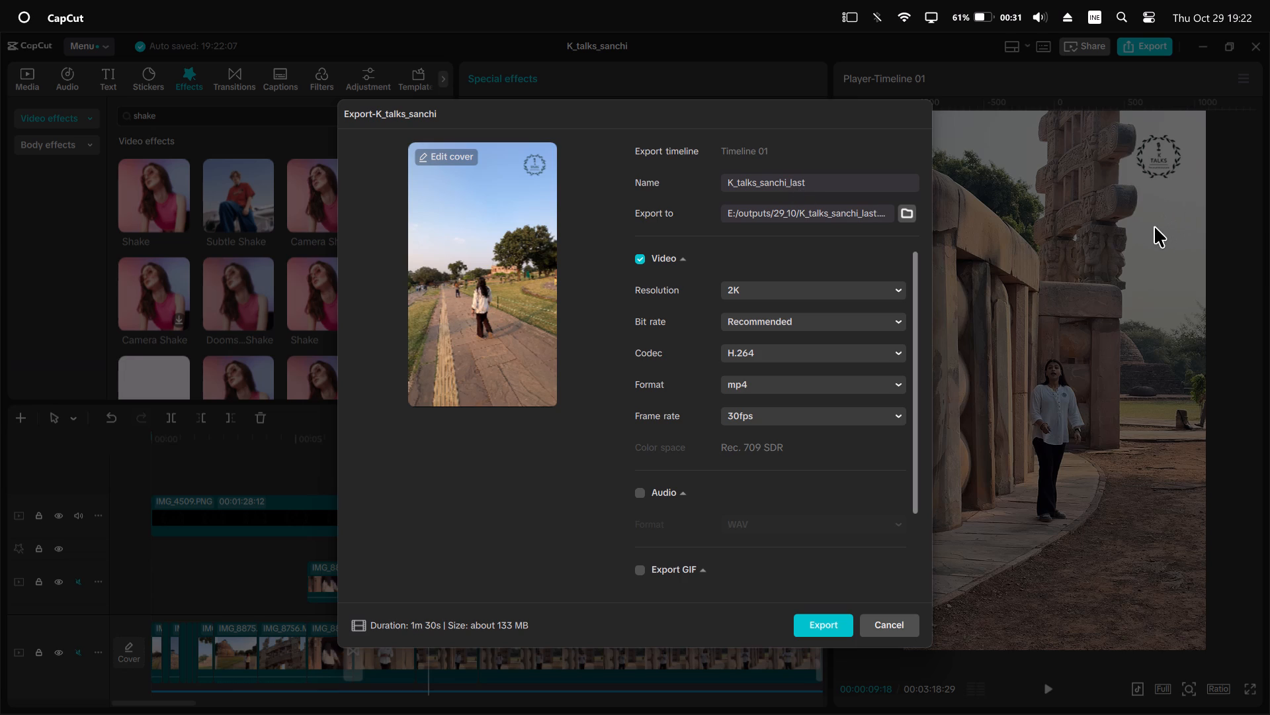
{"action": "key", "text": "Return"}
{"action": "left_click", "coordinate": [823, 620]}
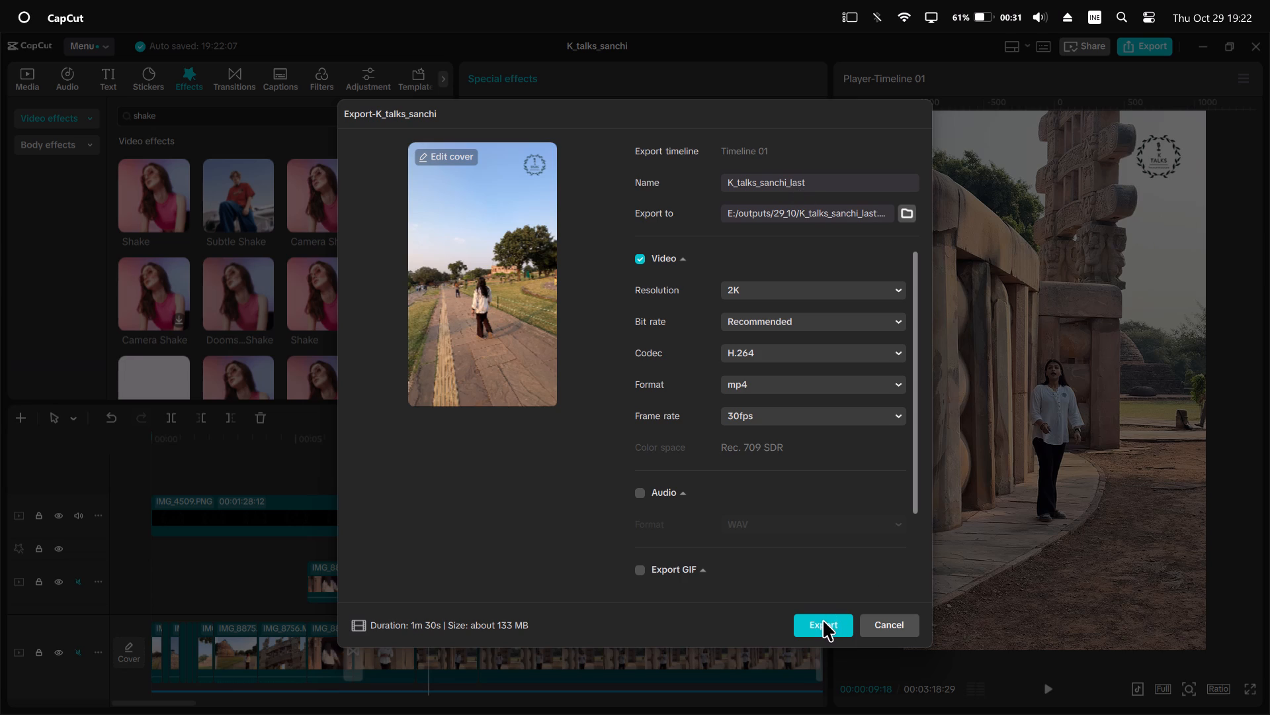
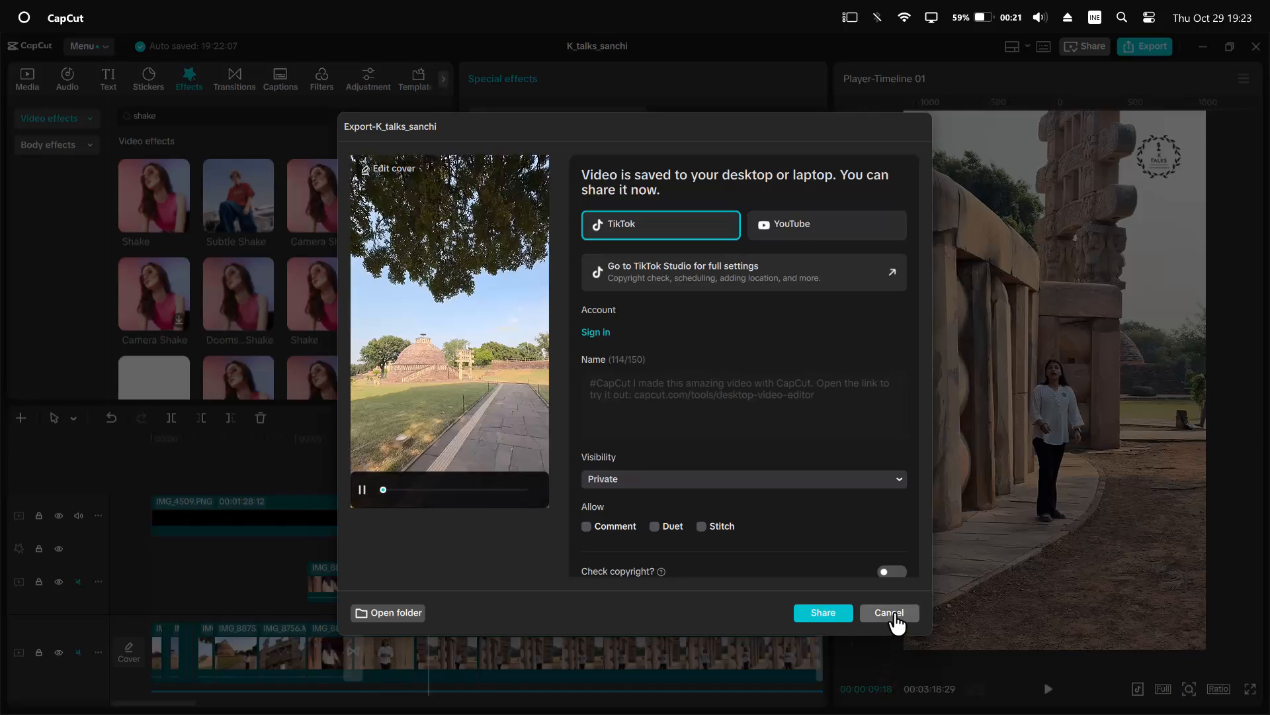
Dismiss the sharing options for the exported video and close CapCut completely, including its home window.
{"action": "left_click", "coordinate": [894, 610]}
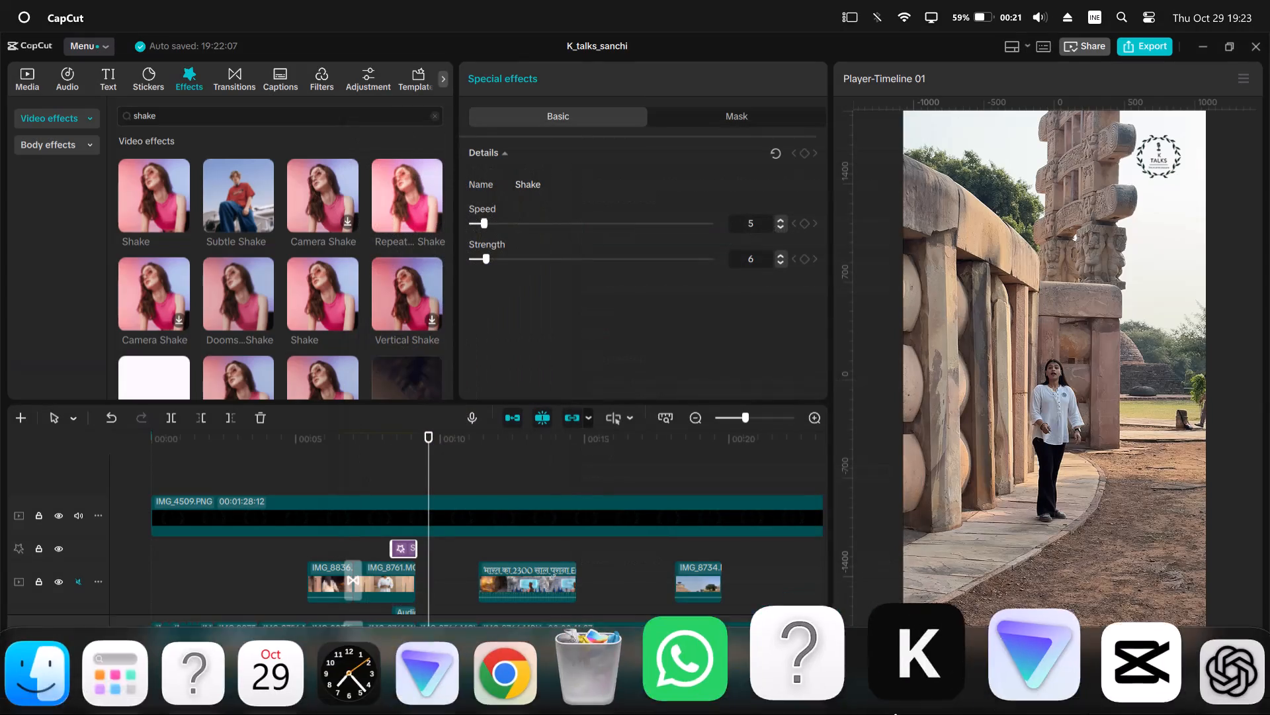
{"action": "left_click", "coordinate": [1259, 60]}
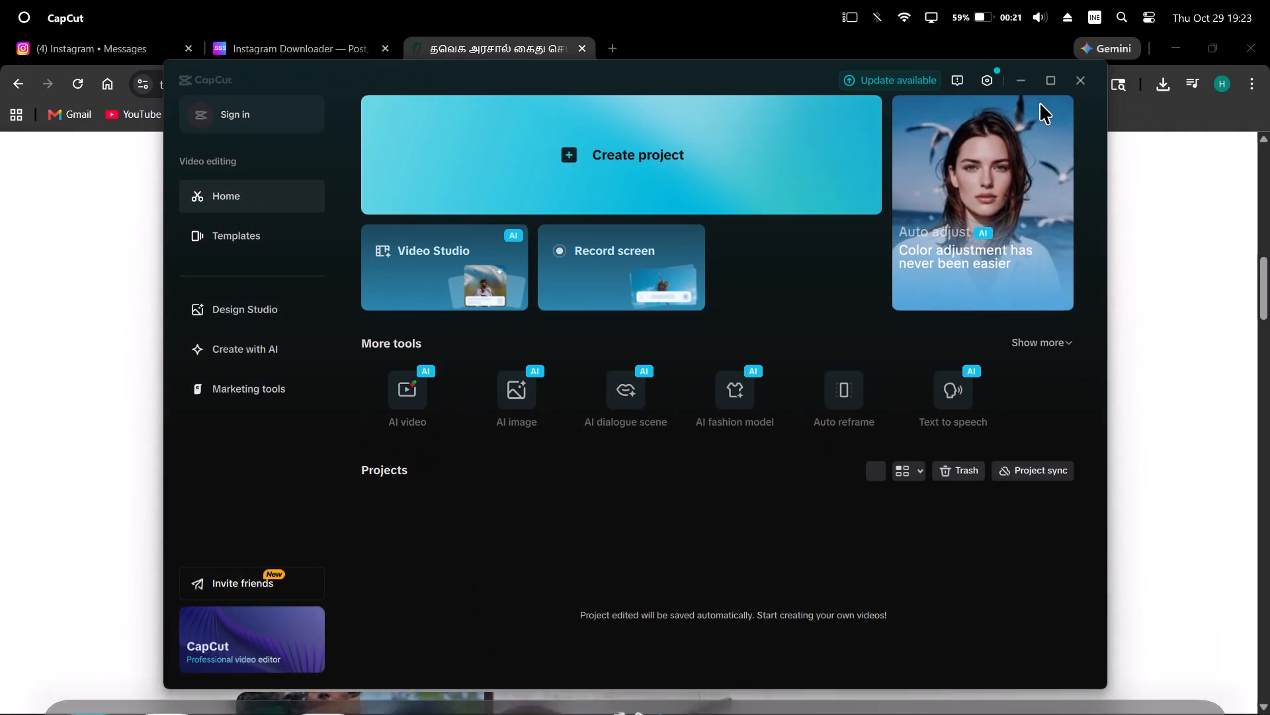
{"action": "left_click", "coordinate": [1078, 77]}
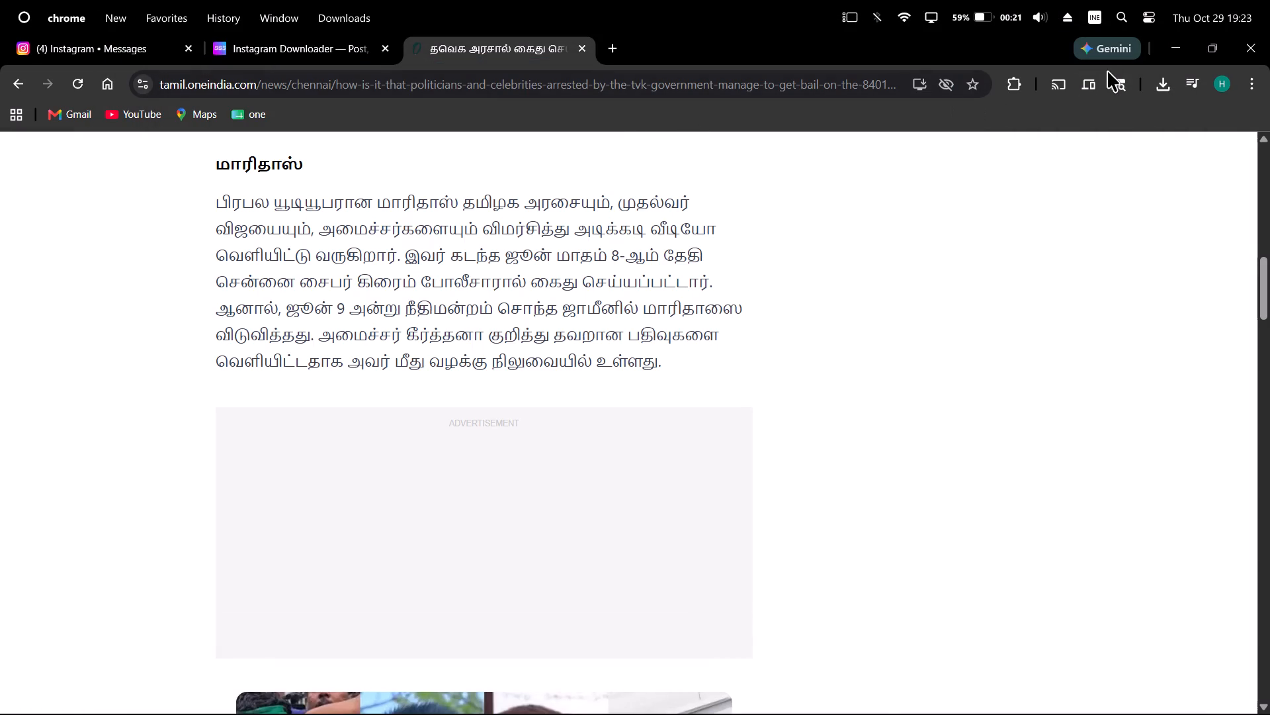
Close the Chrome browser window with the Instagram and news tabs.
{"action": "left_click", "coordinate": [1247, 43]}
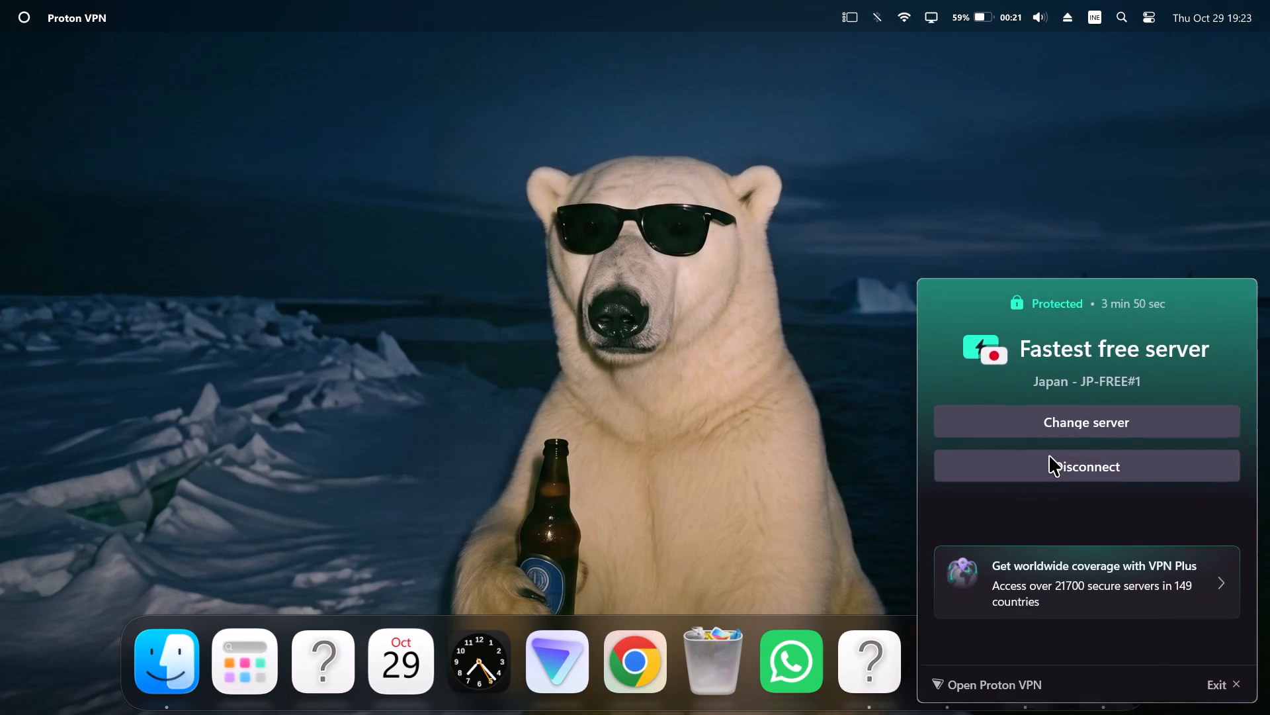
Disconnect Proton VPN from the Japan free server and dismiss its pop-up window.
{"action": "left_click", "coordinate": [1045, 462]}
{"action": "left_click", "coordinate": [728, 350]}
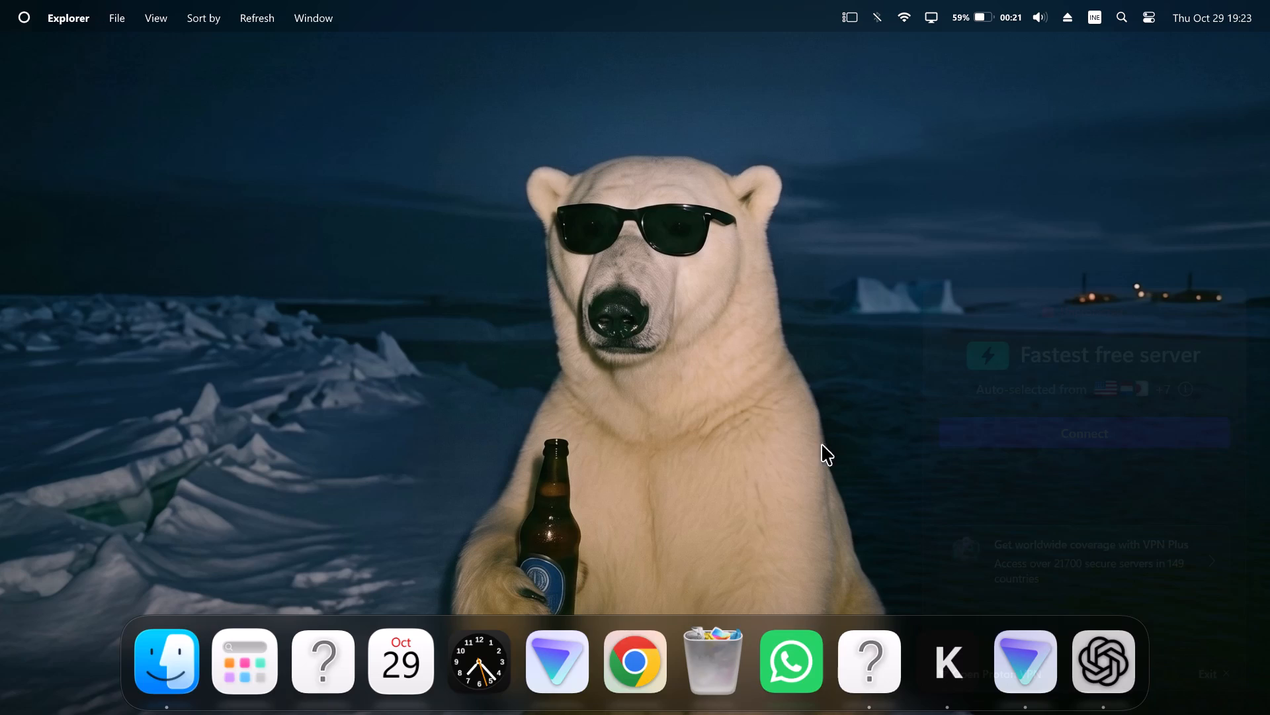
Quit Proton VPN completely so it no longer runs in the dock.
{"action": "right_click", "coordinate": [1013, 648]}
{"action": "right_click", "coordinate": [1027, 543]}
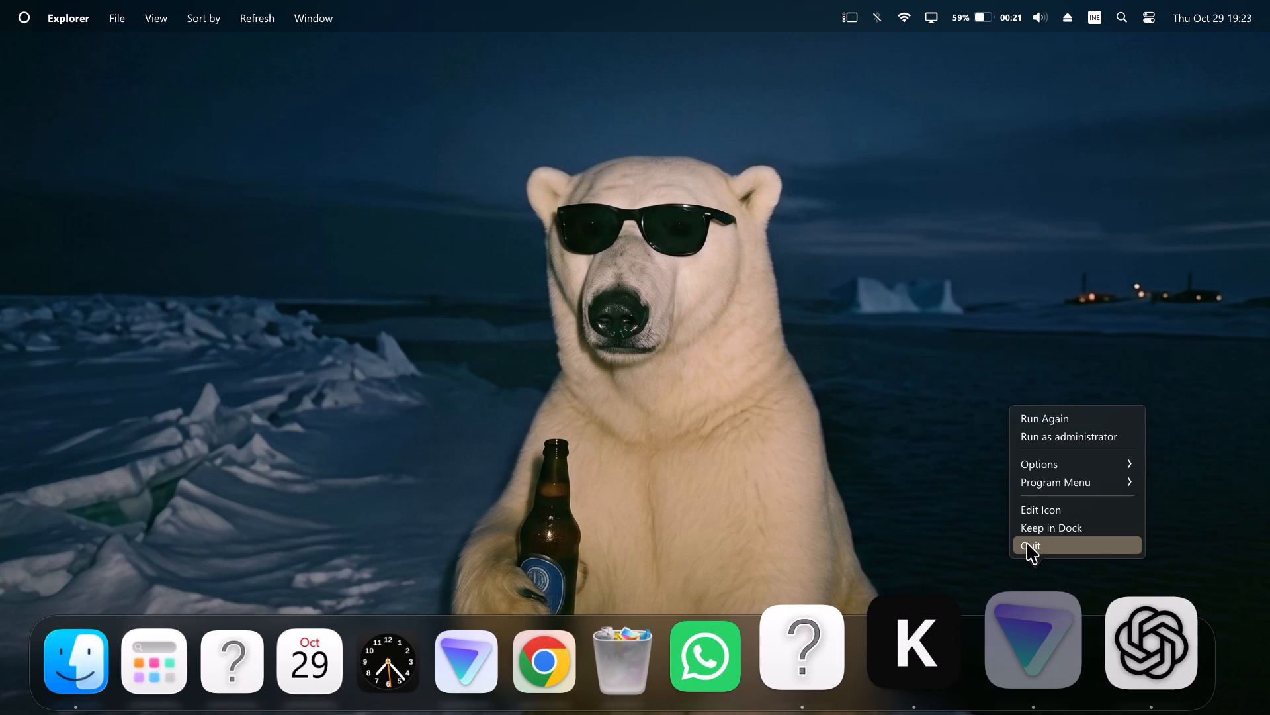
{"action": "left_click", "coordinate": [1025, 544]}
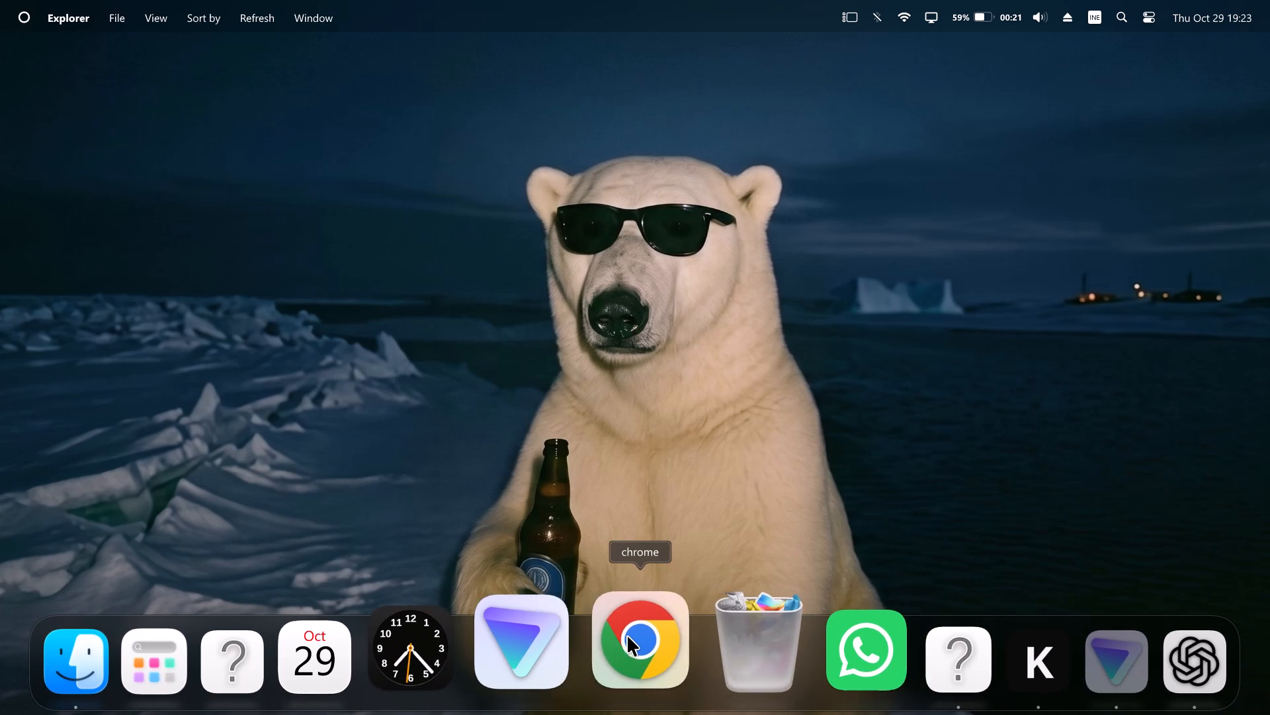
Open Chrome with the Designer profile and go to WhatsApp Web at web.whatsapp.com.
{"action": "left_click", "coordinate": [627, 636]}
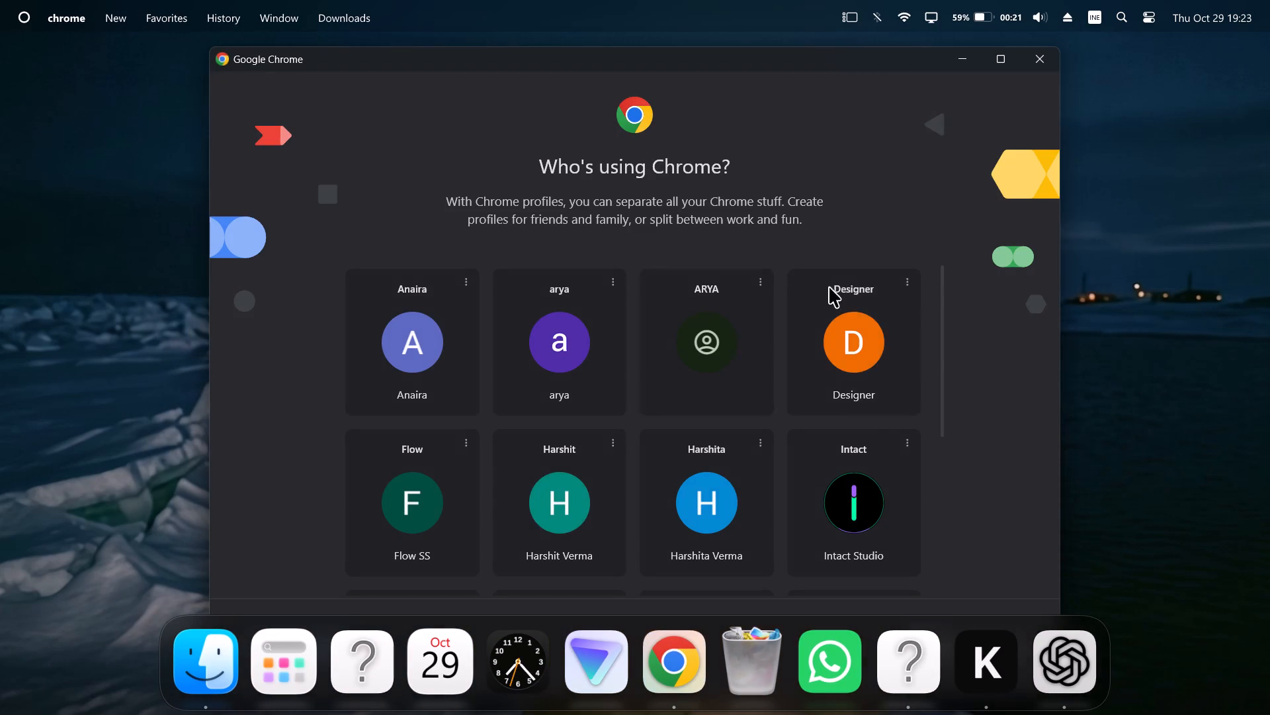
{"action": "left_click", "coordinate": [825, 382]}
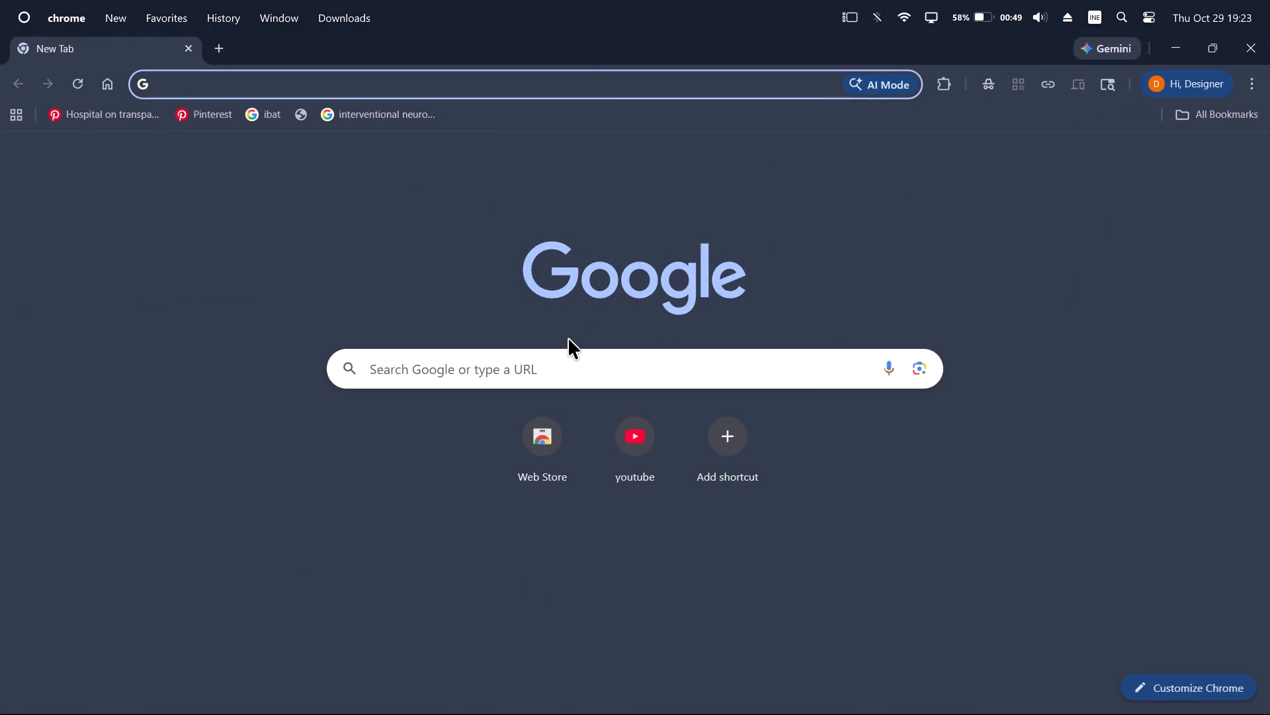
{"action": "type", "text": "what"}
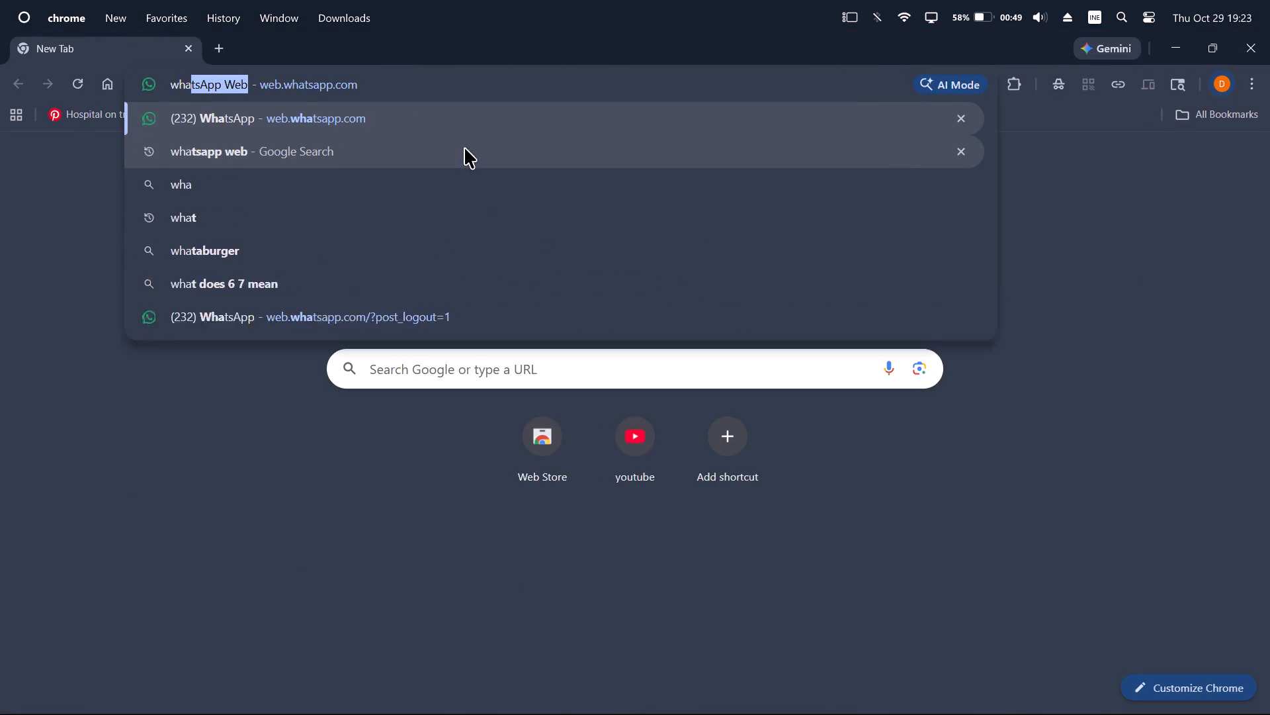